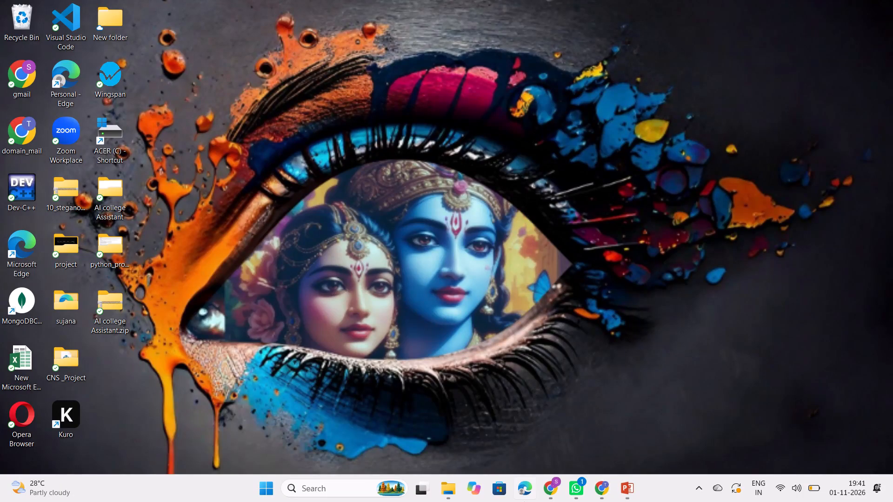
Switch to the Internship Project PPT chat in Chrome and send ChatGPT the prompt "give short" after the project abstract.
{"action": "left_click", "coordinate": [544, 490]}
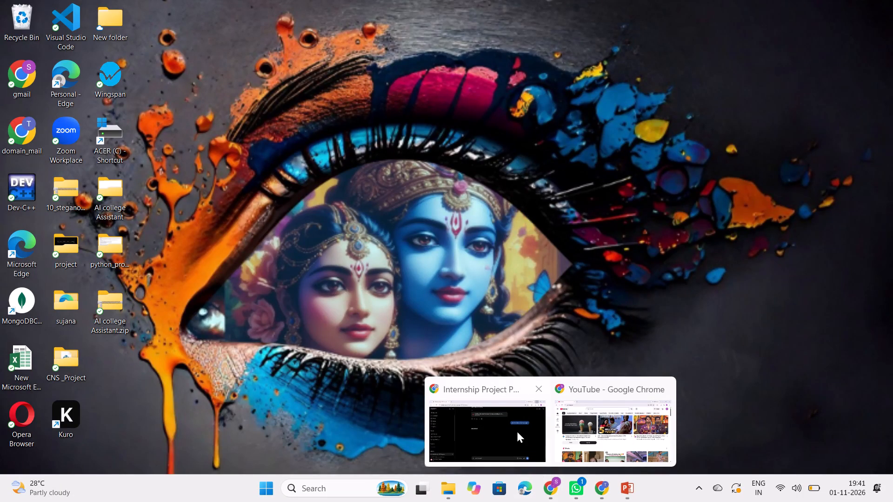
{"action": "left_click", "coordinate": [513, 424]}
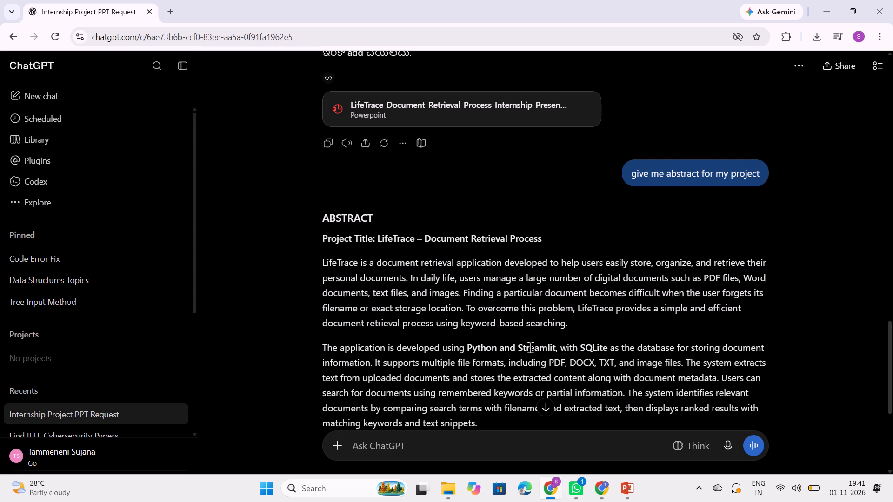
{"action": "scroll", "coordinate": [482, 337], "scroll_direction": "down", "scroll_amount": 2}
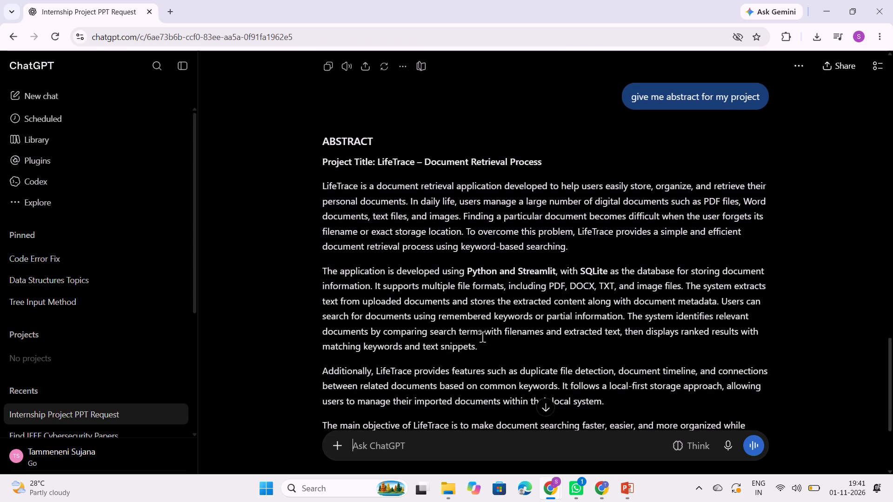
{"action": "scroll", "coordinate": [482, 337], "scroll_direction": "down", "scroll_amount": 3}
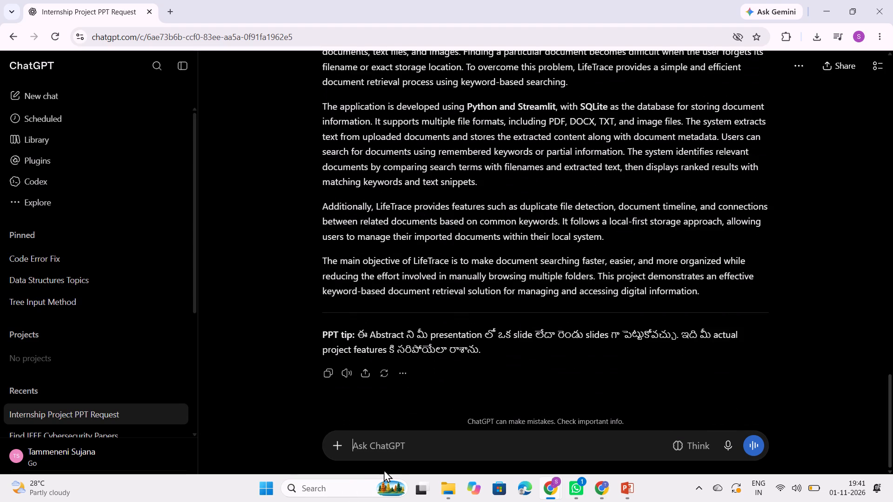
{"action": "type", "text": "give short"}
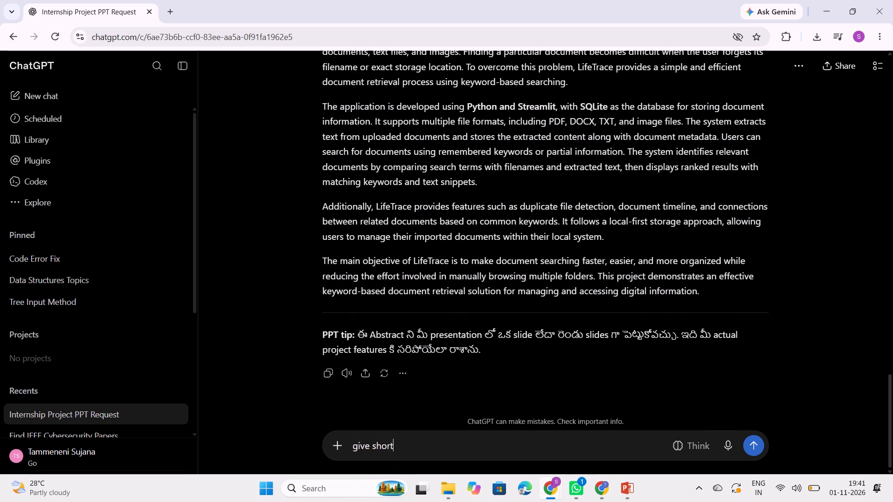
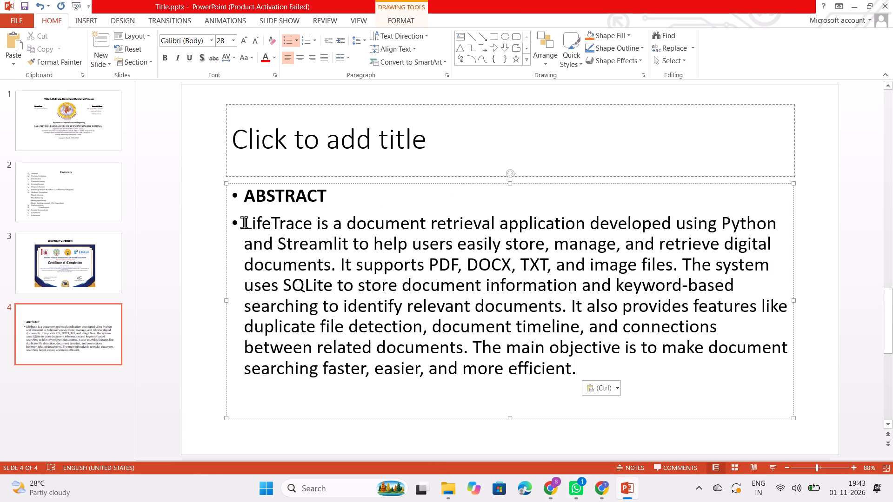
Remove the bullet from the LifeTrace paragraph and delete the bulleted ABSTRACT line above it.
{"action": "left_click", "coordinate": [244, 222]}
{"action": "key", "text": "BackSpace"}
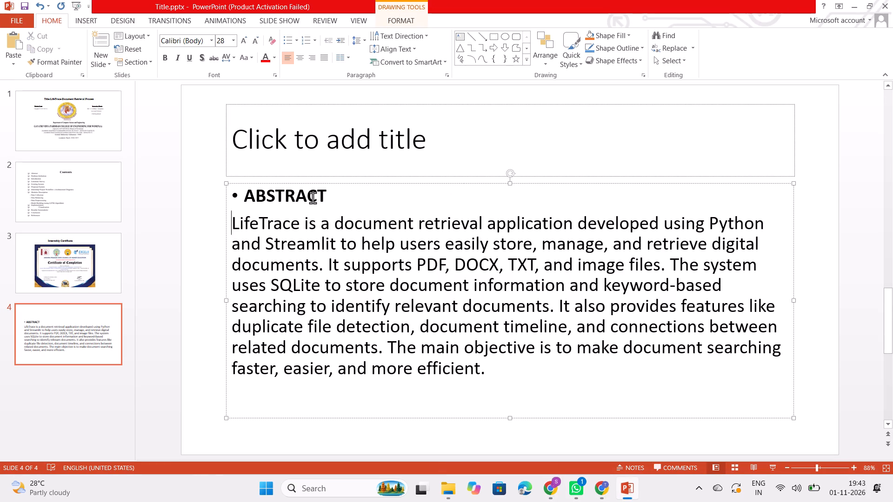
{"action": "left_click_drag", "start_coordinate": [332, 196], "coordinate": [235, 202]}
{"action": "key", "text": "BackSpace"}
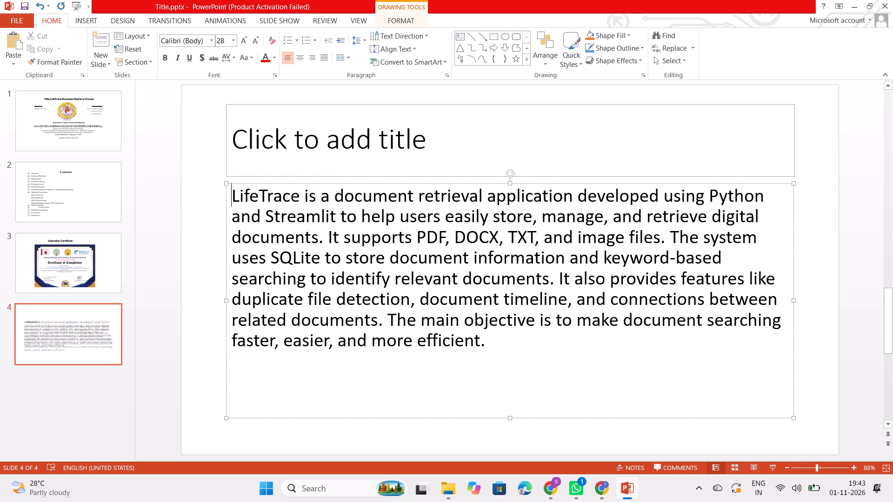
Justify the LifeTrace abstract paragraph and set its font to Times New Roman at size 24.
{"action": "left_click_drag", "start_coordinate": [493, 347], "coordinate": [450, 331]}
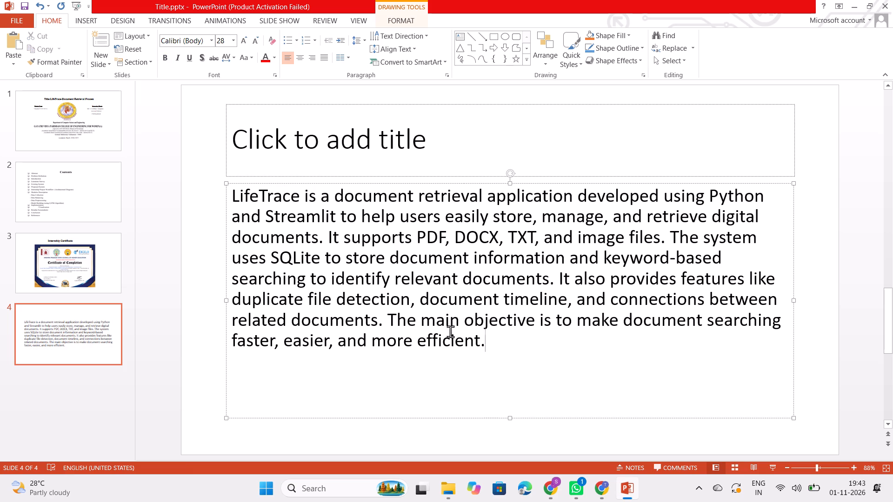
{"action": "left_click_drag", "start_coordinate": [450, 331], "coordinate": [242, 199]}
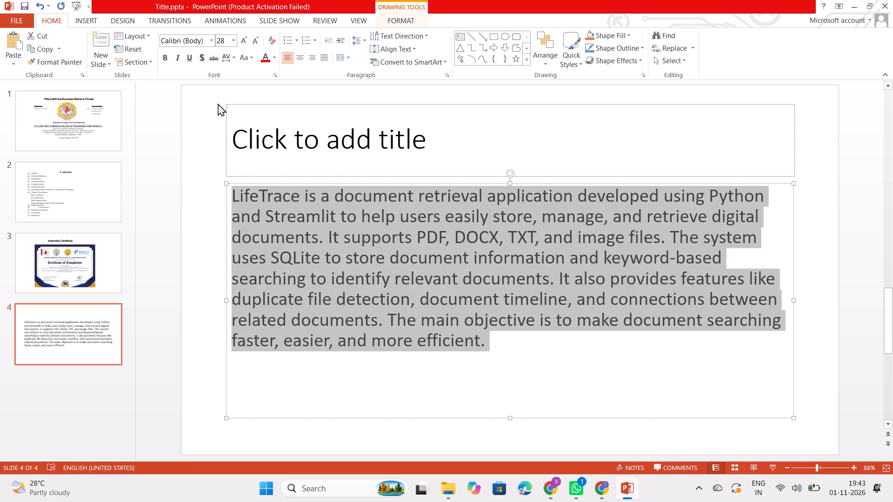
{"action": "left_click", "coordinate": [329, 57]}
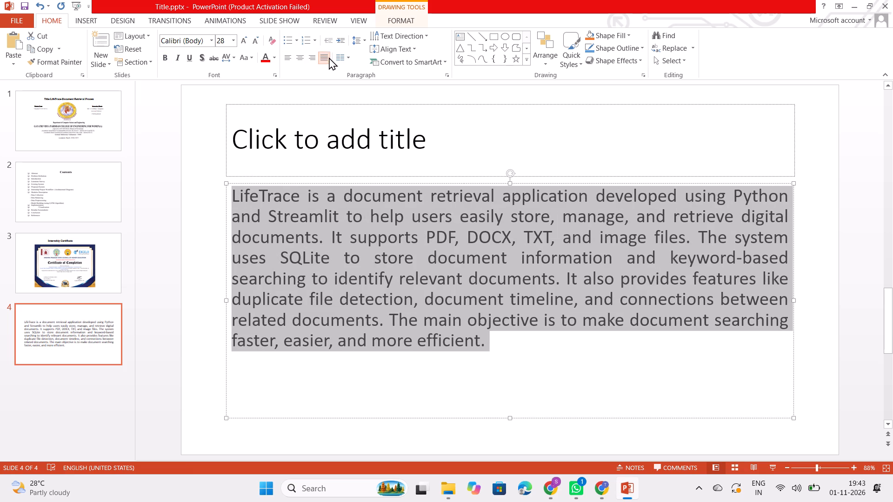
{"action": "left_click", "coordinate": [211, 43]}
{"action": "left_click", "coordinate": [198, 108]}
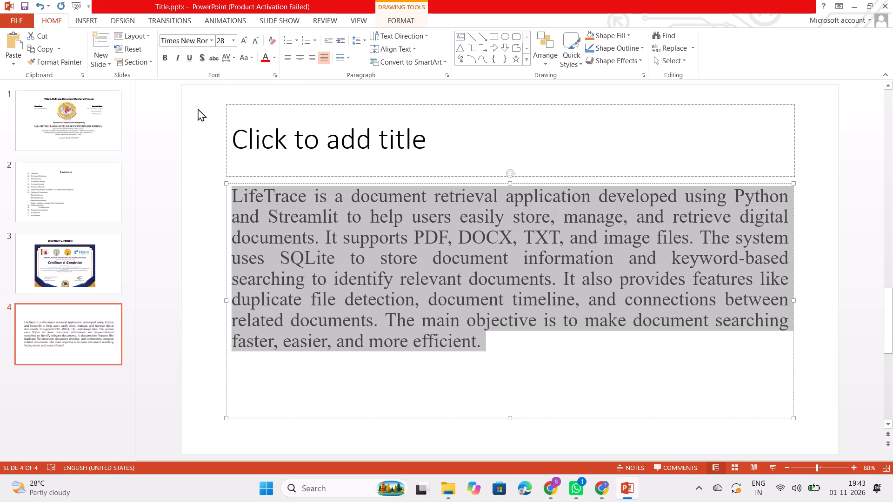
{"action": "left_click", "coordinate": [235, 39]}
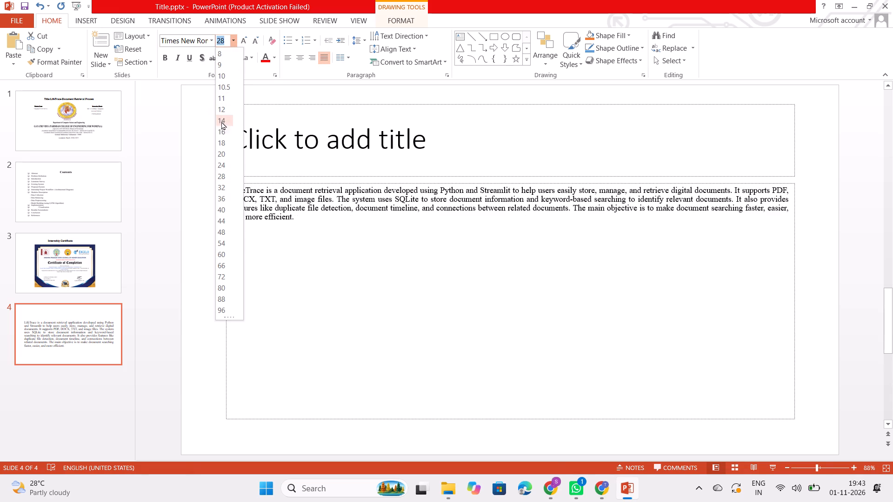
{"action": "left_click", "coordinate": [221, 164]}
{"action": "left_click", "coordinate": [353, 323]}
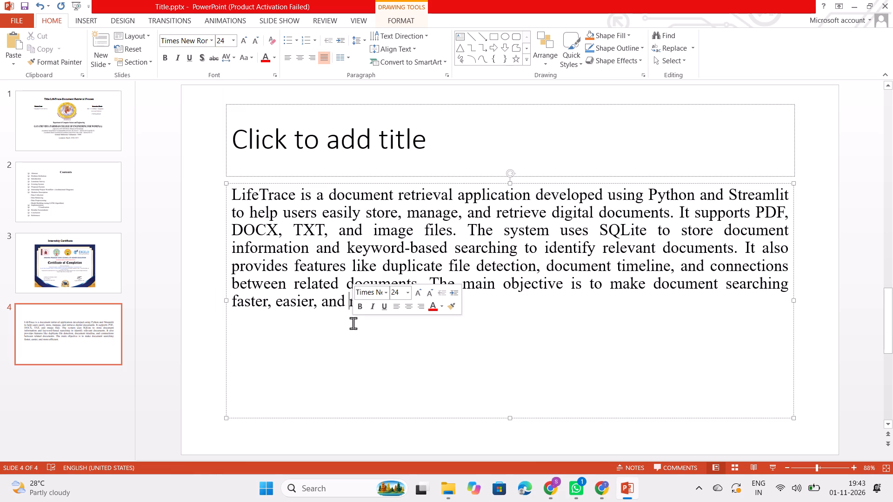
{"action": "left_click", "coordinate": [419, 394]}
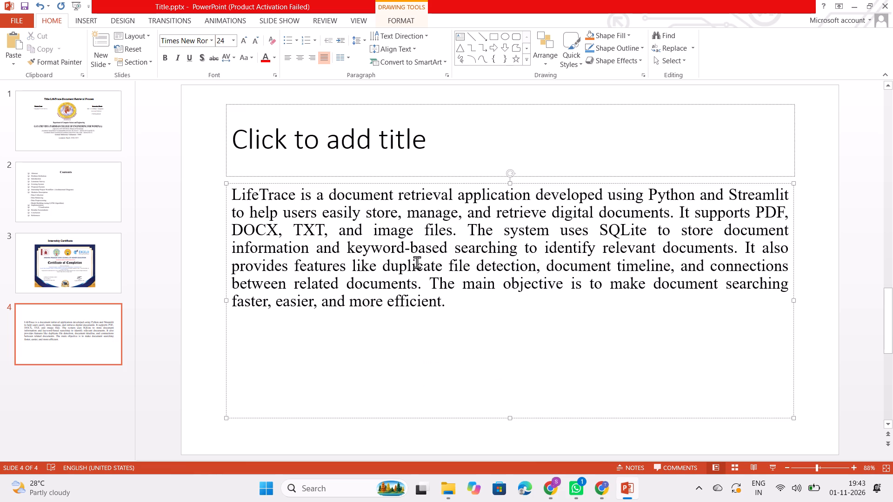
{"action": "left_click", "coordinate": [425, 248]}
Review the contents slide and the title slide, checking the student name and internship mentor text.
{"action": "scroll", "coordinate": [420, 323], "scroll_direction": "up", "scroll_amount": 2}
{"action": "left_click", "coordinate": [362, 198]}
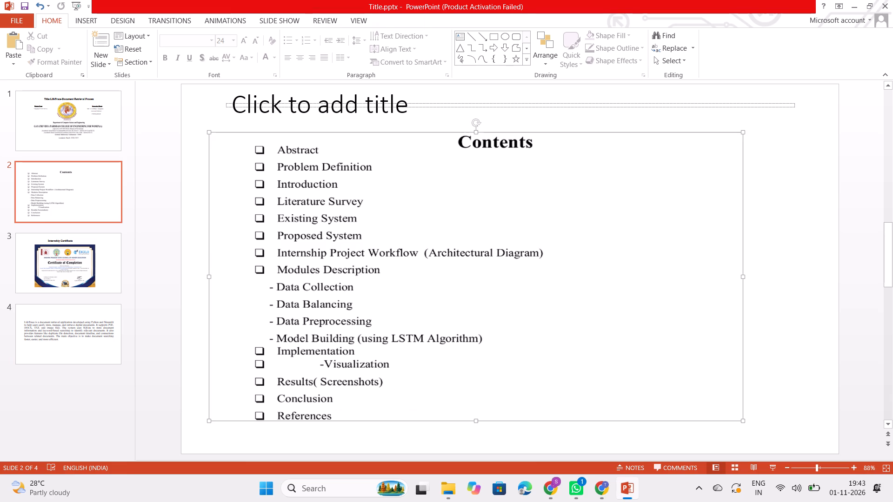
{"action": "double_click", "coordinate": [495, 145]}
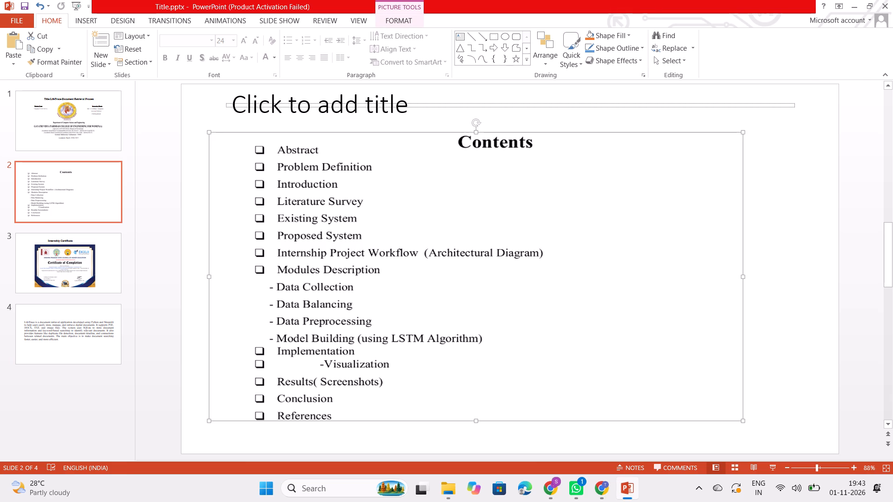
{"action": "scroll", "coordinate": [497, 220], "scroll_direction": "up", "scroll_amount": 5}
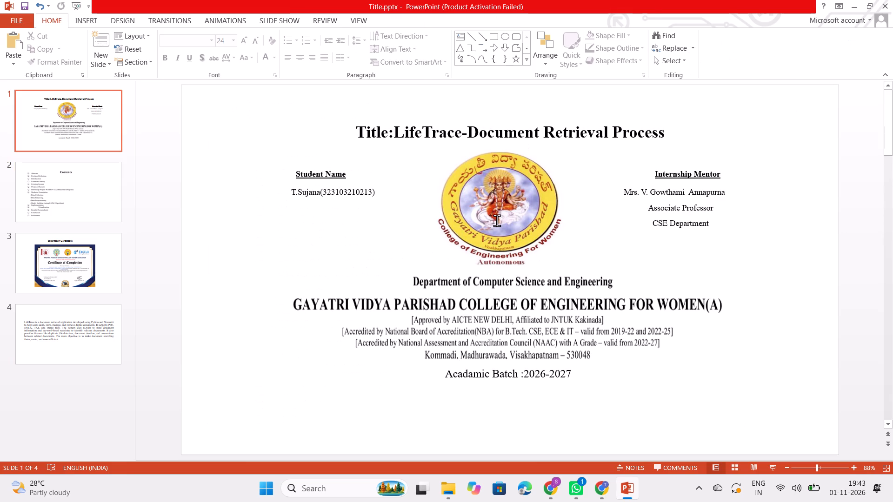
{"action": "left_click", "coordinate": [324, 194]}
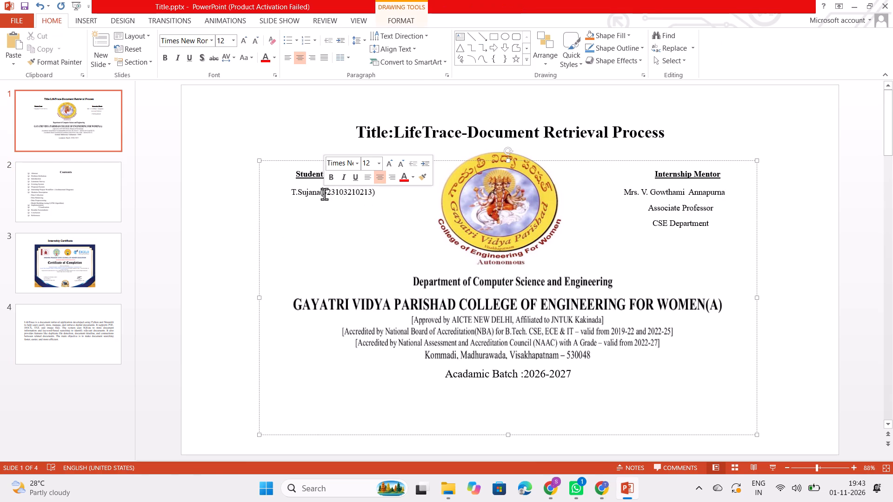
{"action": "left_click_drag", "start_coordinate": [391, 193], "coordinate": [287, 167]}
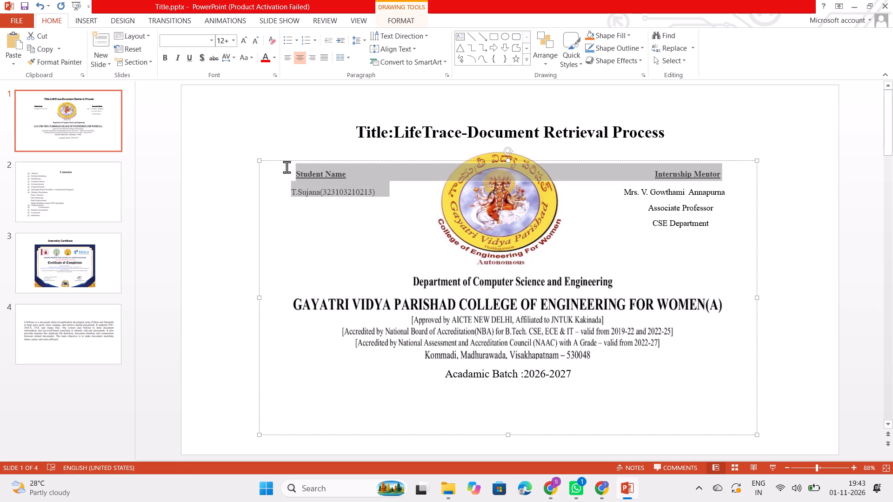
{"action": "left_click_drag", "start_coordinate": [287, 167], "coordinate": [288, 179]}
{"action": "left_click", "coordinate": [340, 243]}
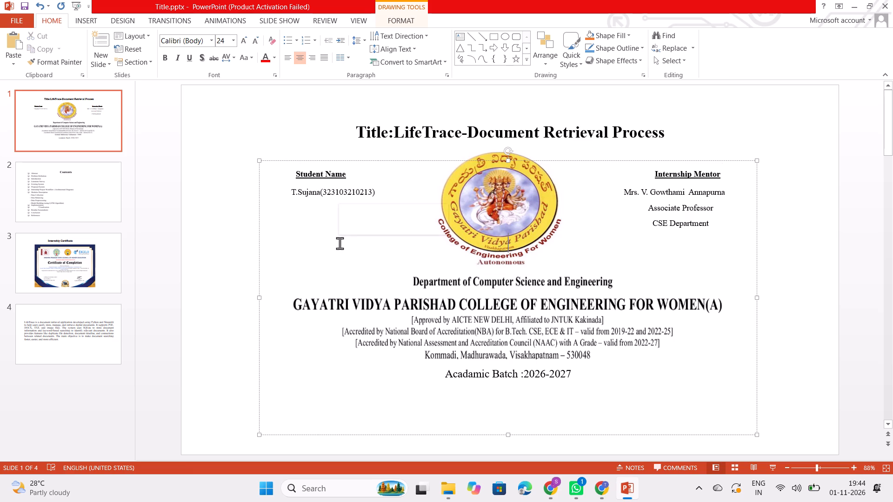
Enter "ABSTRACT" as the title of slide 4, above the LifeTrace paragraph.
{"action": "scroll", "coordinate": [340, 243], "scroll_direction": "down", "scroll_amount": 7}
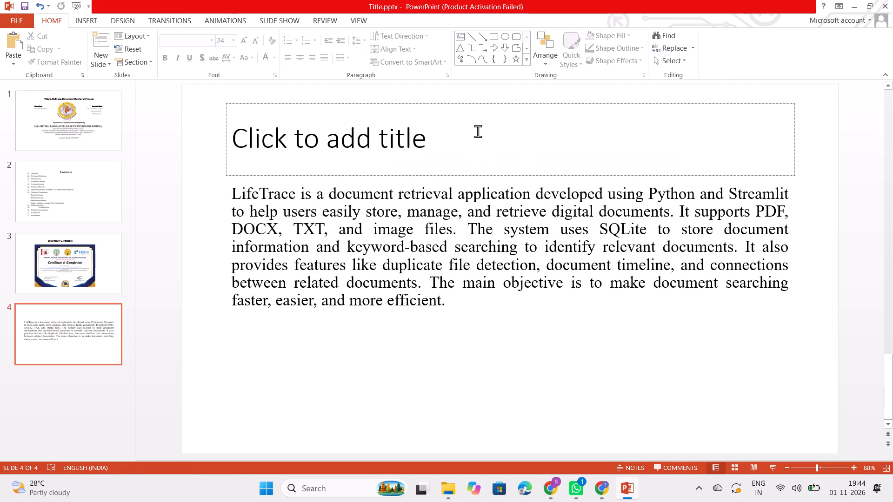
{"action": "left_click", "coordinate": [478, 131]}
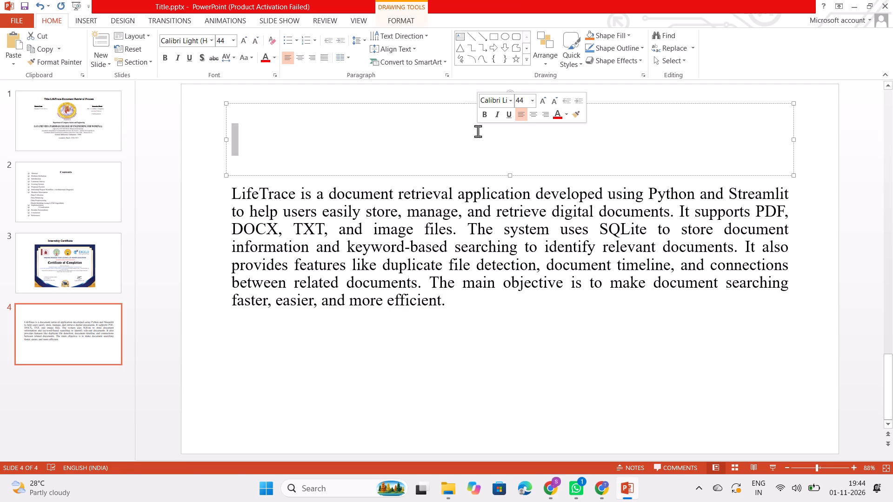
{"action": "type", "text": "AD"}
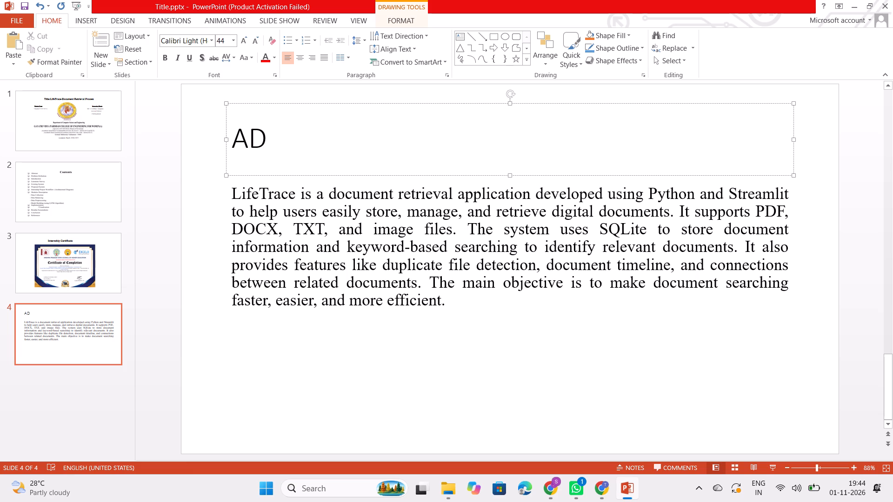
{"action": "key", "text": "BackSpace"}
{"action": "type", "text": "BSTRAC"}
{"action": "key", "text": "t"}
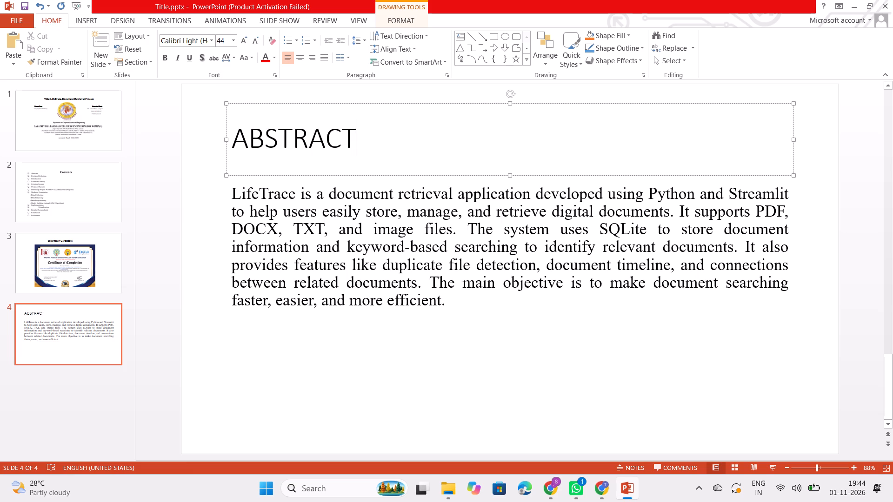
Indent the ABSTRACT title by three tab stops towards the middle of the slide.
{"action": "left_click", "coordinate": [235, 142]}
{"action": "key", "text": "Tab"}
{"action": "key", "text": "Tab"}
{"action": "key", "text": "Tab"}
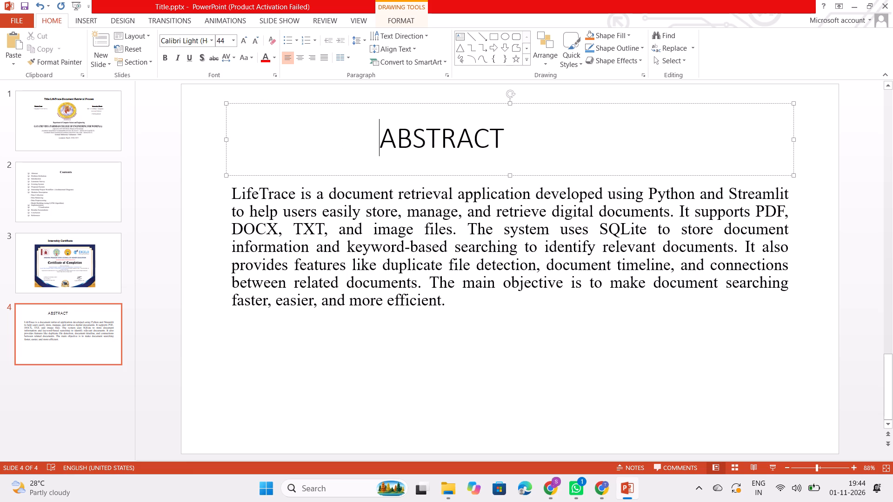
Make the ABSTRACT title on slide 4 bold and start changing its font.
{"action": "left_click_drag", "start_coordinate": [386, 138], "coordinate": [513, 131]}
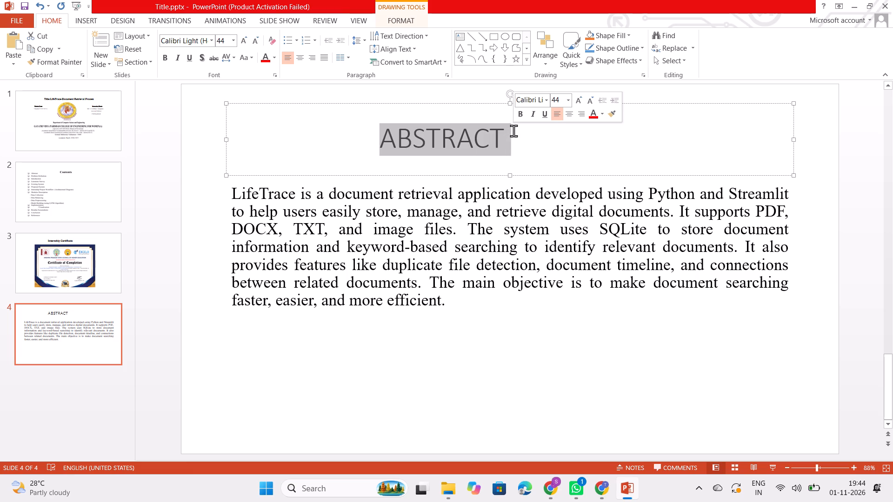
{"action": "left_click", "coordinate": [519, 120]}
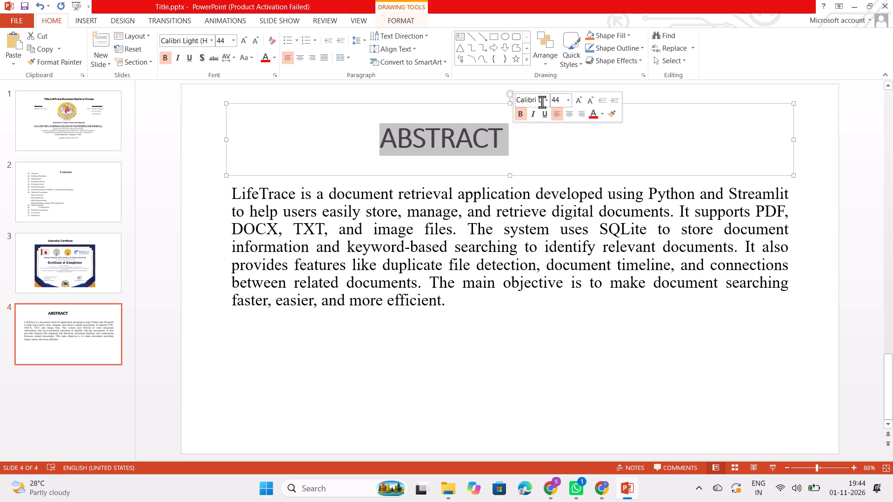
{"action": "left_click", "coordinate": [543, 101]}
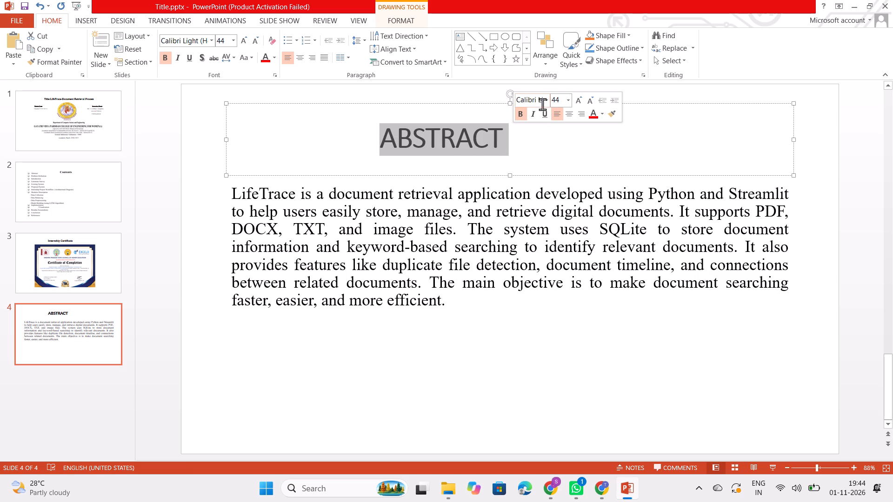
Set the ABSTRACT title on slide 4 to Times New Roman at size 28.
{"action": "left_click", "coordinate": [546, 101]}
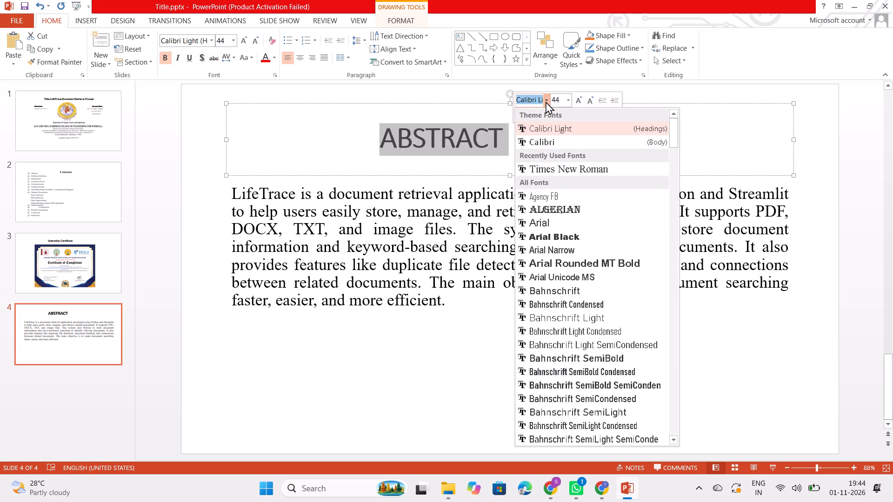
{"action": "left_click", "coordinate": [553, 162]}
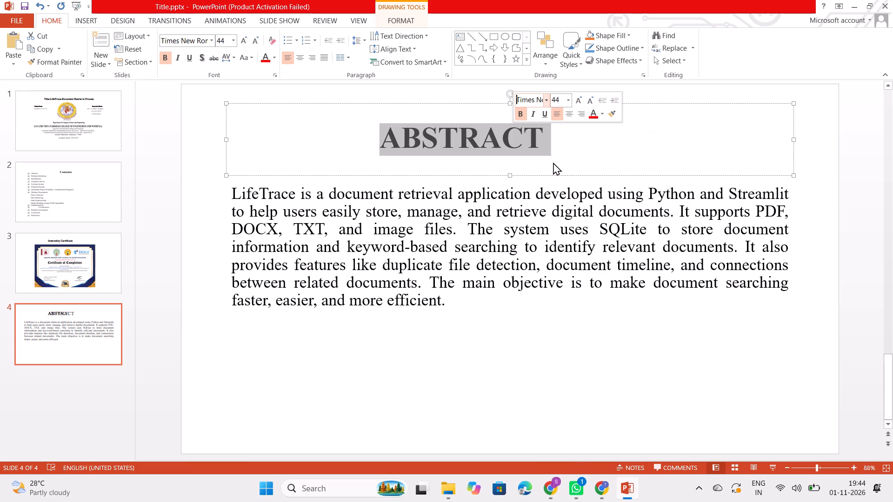
{"action": "left_click", "coordinate": [234, 39]}
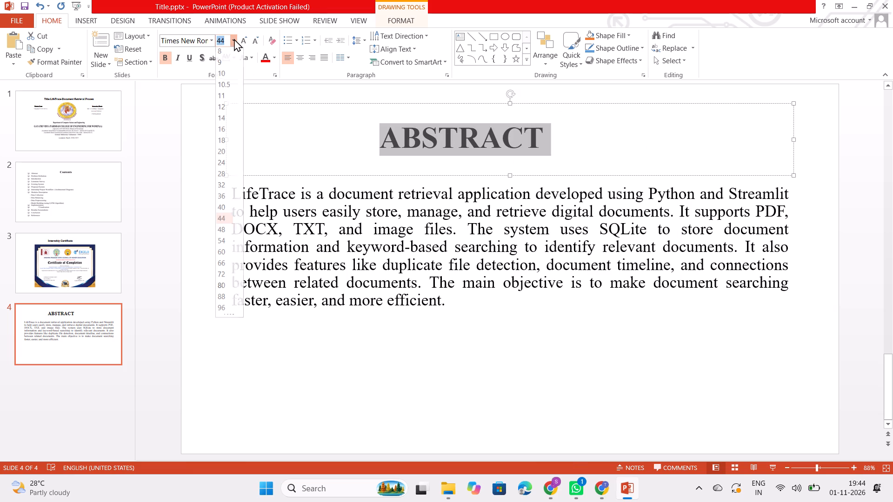
{"action": "left_click", "coordinate": [220, 178]}
{"action": "left_click", "coordinate": [404, 226]}
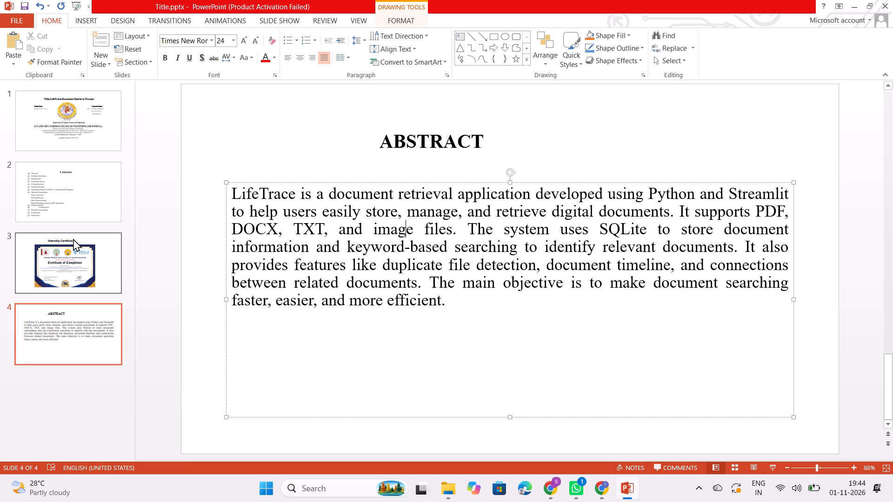
{"action": "left_click", "coordinate": [227, 337]}
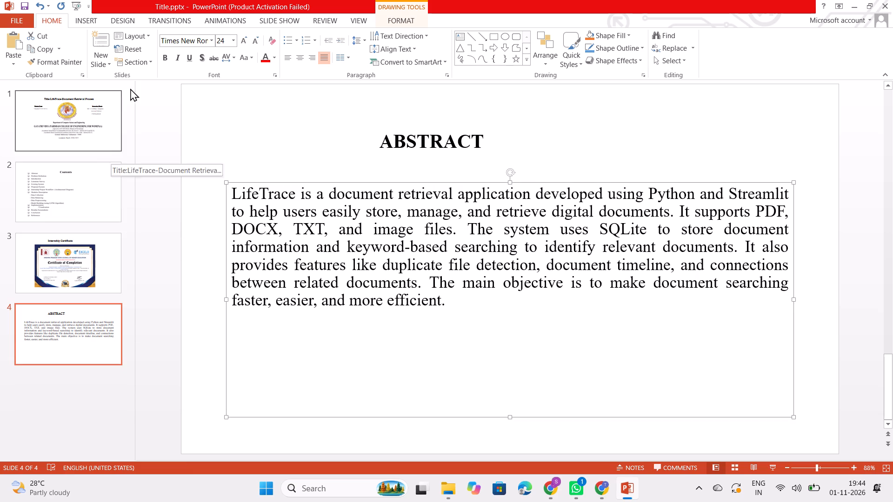
Add a new slide with title and content placeholders after the ABSTRACT slide.
{"action": "left_click", "coordinate": [105, 40]}
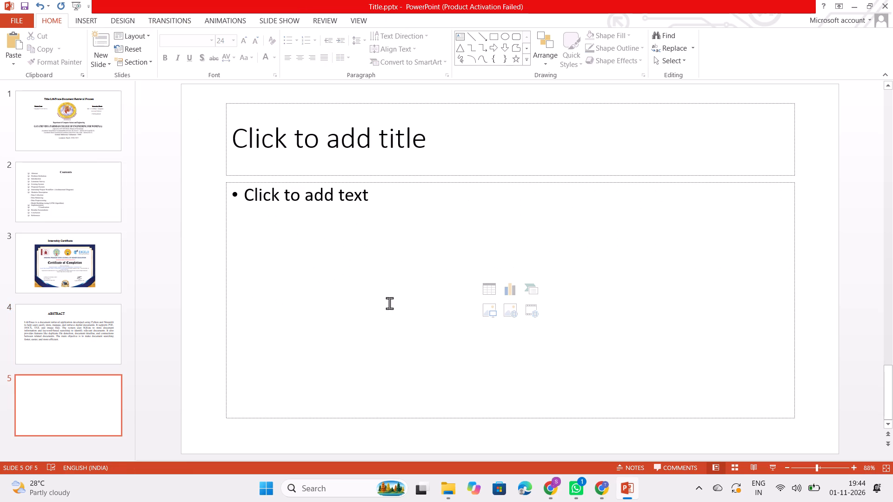
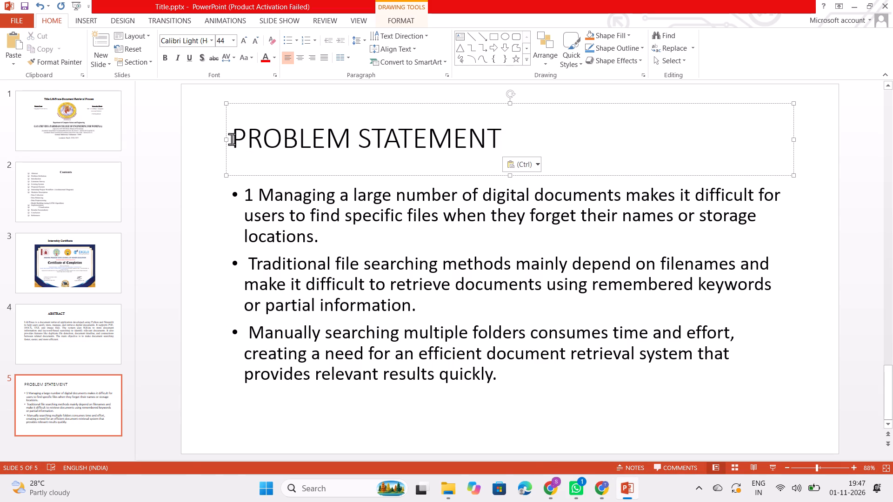
Indent the PROBLEM STATEMENT title on slide 5 by two tab stops, moving it toward the slide's centre.
{"action": "left_click", "coordinate": [232, 139]}
{"action": "key", "text": "Tab"}
{"action": "key", "text": "Tab"}
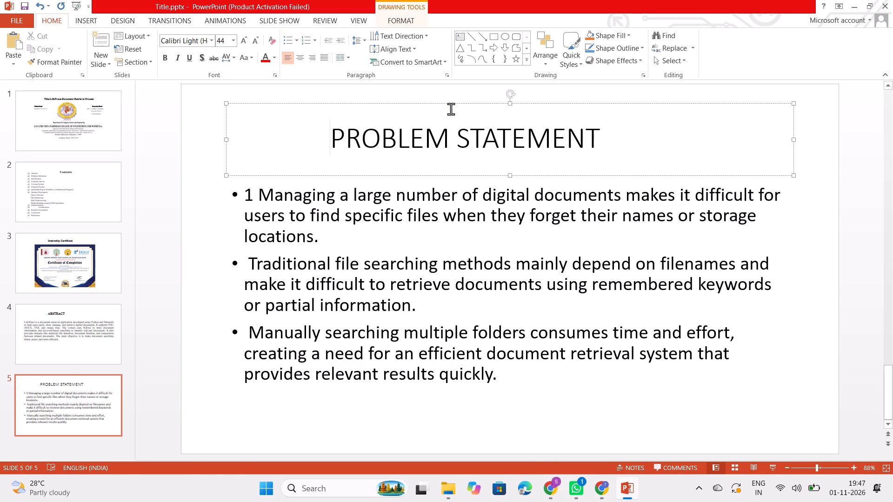
Format the PROBLEM STATEMENT title text in bold Times New Roman and open its font size choices.
{"action": "left_click_drag", "start_coordinate": [607, 148], "coordinate": [323, 148]}
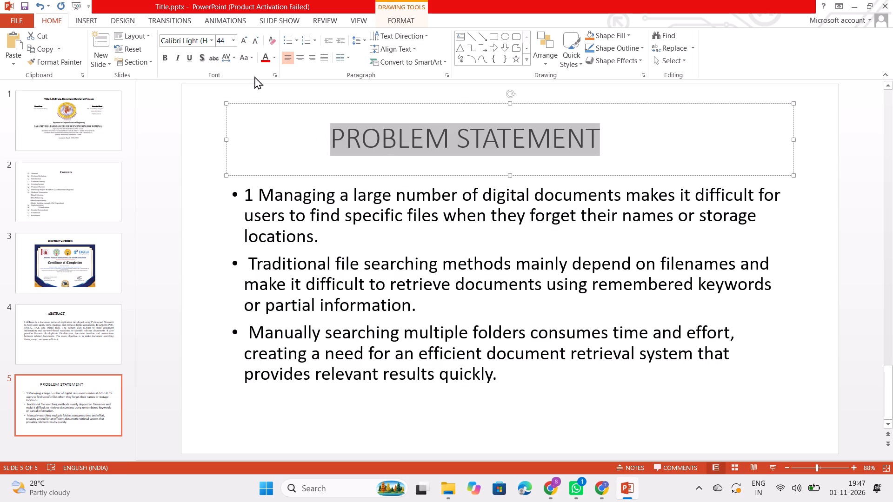
{"action": "left_click", "coordinate": [210, 40]}
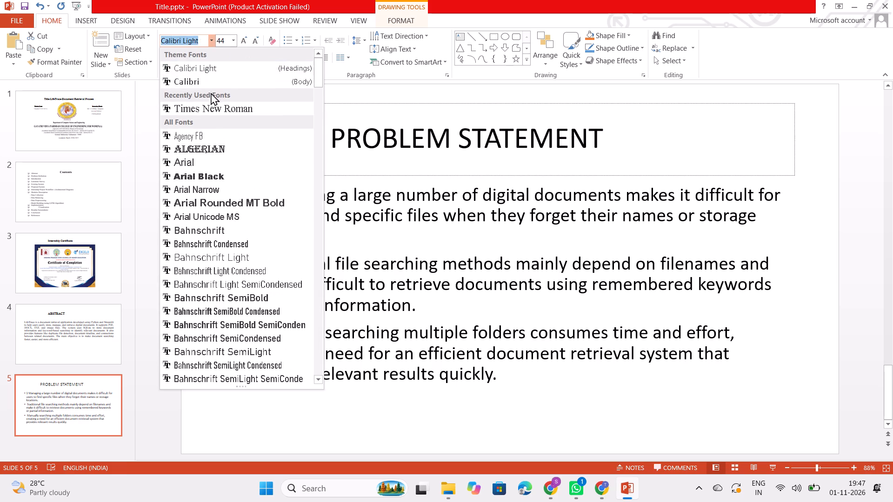
{"action": "left_click", "coordinate": [211, 109]}
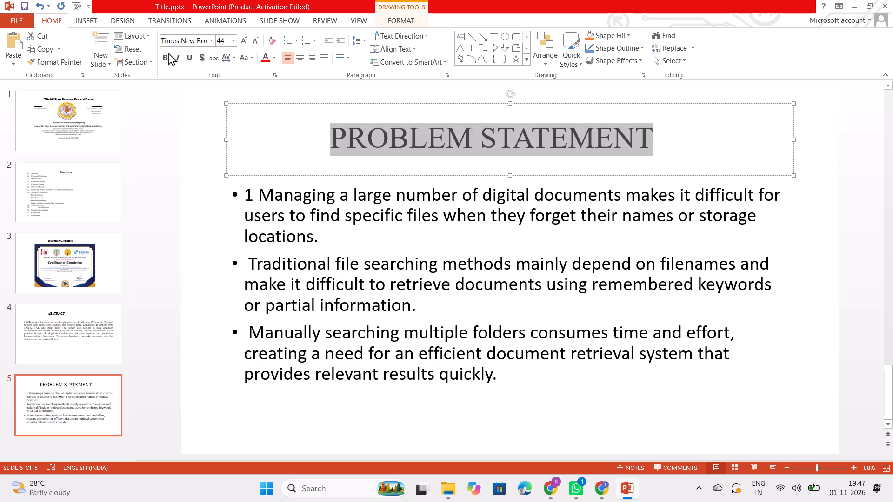
{"action": "left_click", "coordinate": [168, 53]}
{"action": "left_click", "coordinate": [233, 38]}
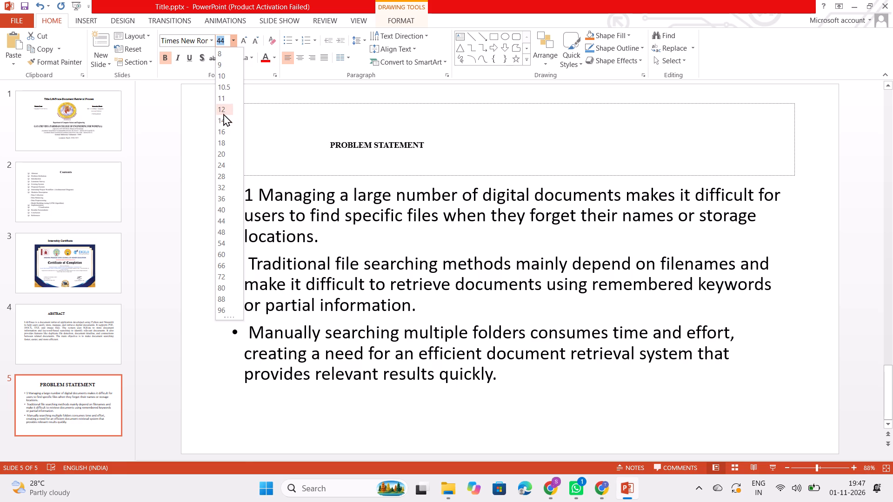
Set the "PROBLEM STATEMENT" title on slide 5 to font size 28.
{"action": "left_click", "coordinate": [223, 177]}
Format the three problem statement bullets in Times New Roman, size 28, with justified alignment.
{"action": "left_click", "coordinate": [509, 390]}
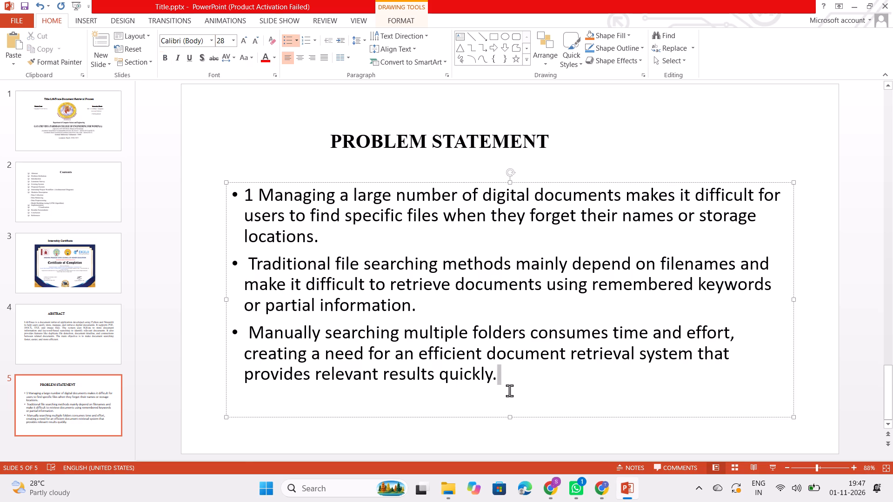
{"action": "left_click_drag", "start_coordinate": [504, 386], "coordinate": [256, 199]}
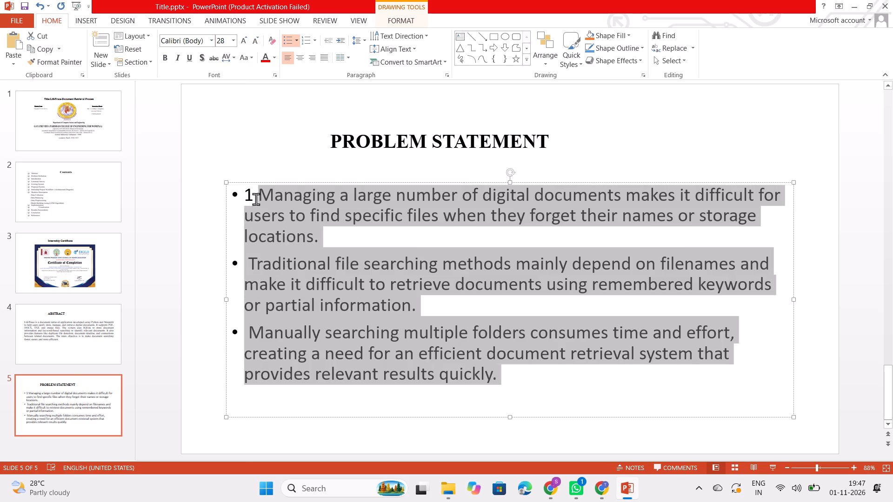
{"action": "left_click_drag", "start_coordinate": [256, 199], "coordinate": [248, 196]}
{"action": "left_click", "coordinate": [209, 39]}
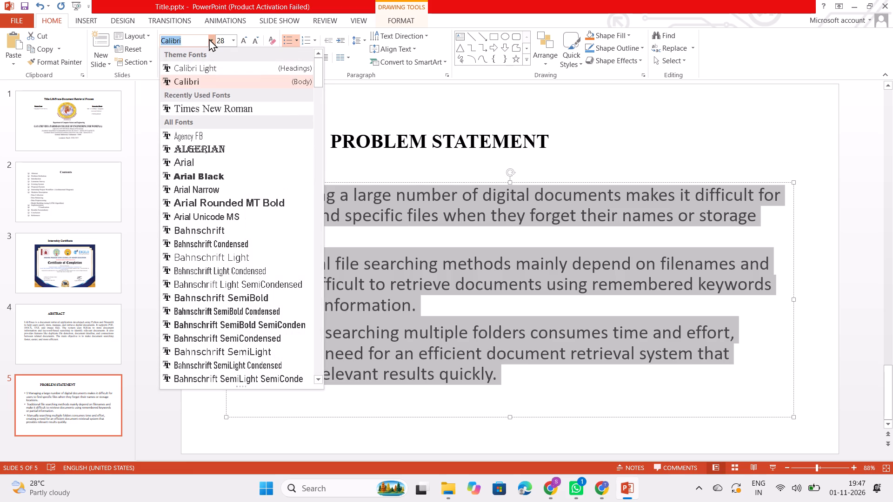
{"action": "left_click", "coordinate": [196, 107]}
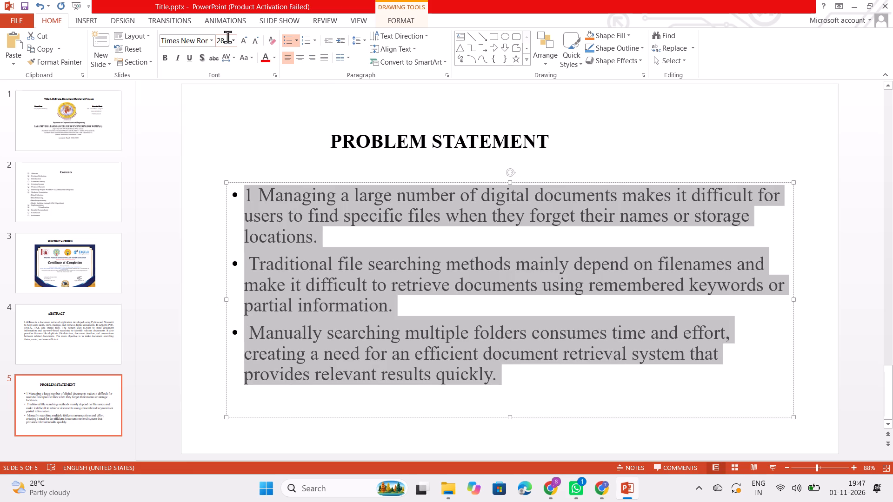
{"action": "left_click", "coordinate": [233, 42]}
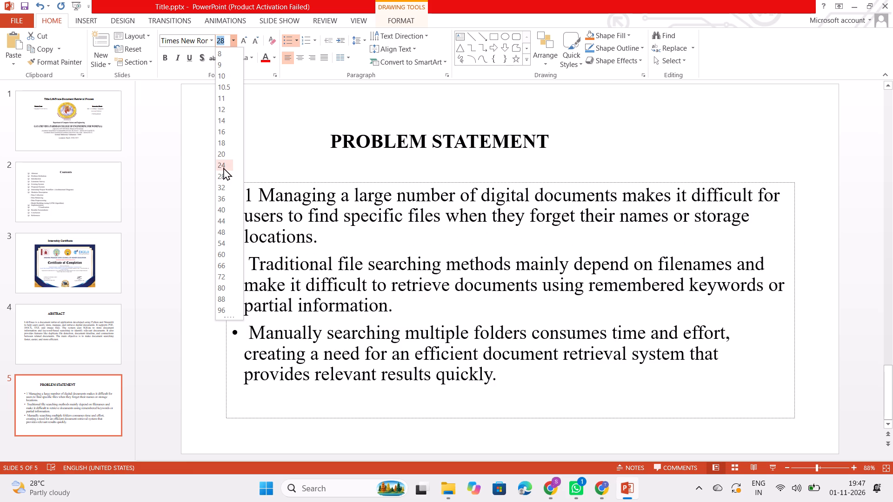
{"action": "left_click", "coordinate": [224, 181]}
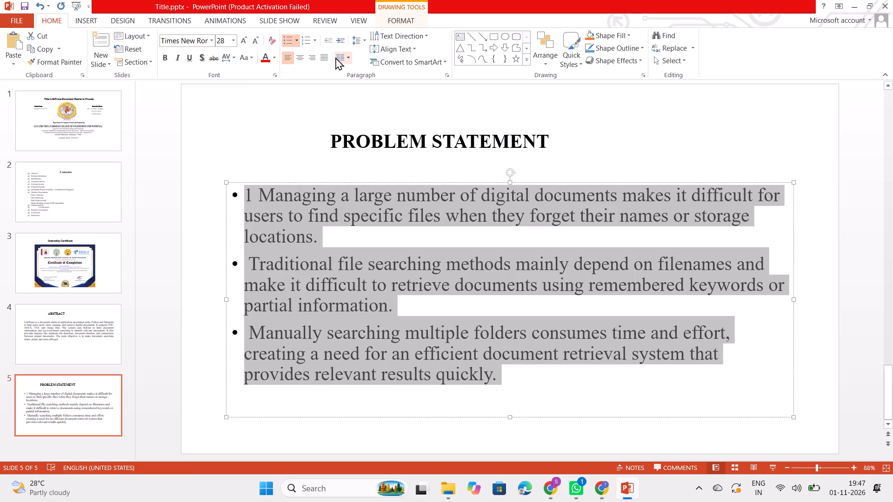
{"action": "left_click", "coordinate": [335, 57]}
{"action": "left_click", "coordinate": [327, 55]}
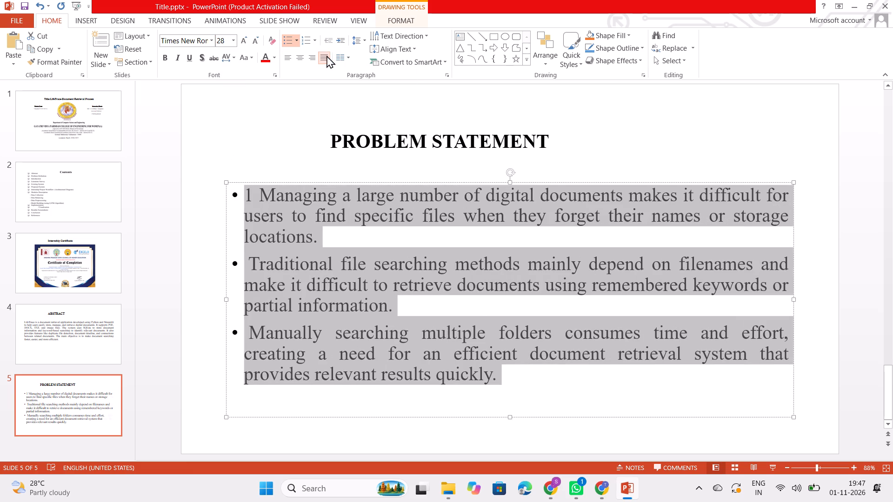
{"action": "left_click", "coordinate": [431, 295]}
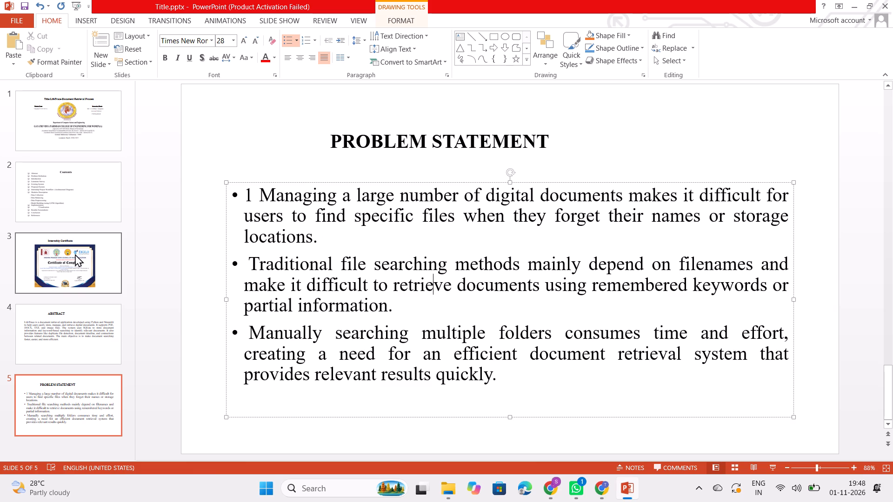
Set the body paragraph on the Abstract slide to font size 28, matching the problem statement bullets.
{"action": "left_click", "coordinate": [51, 314]}
{"action": "left_click", "coordinate": [280, 276]}
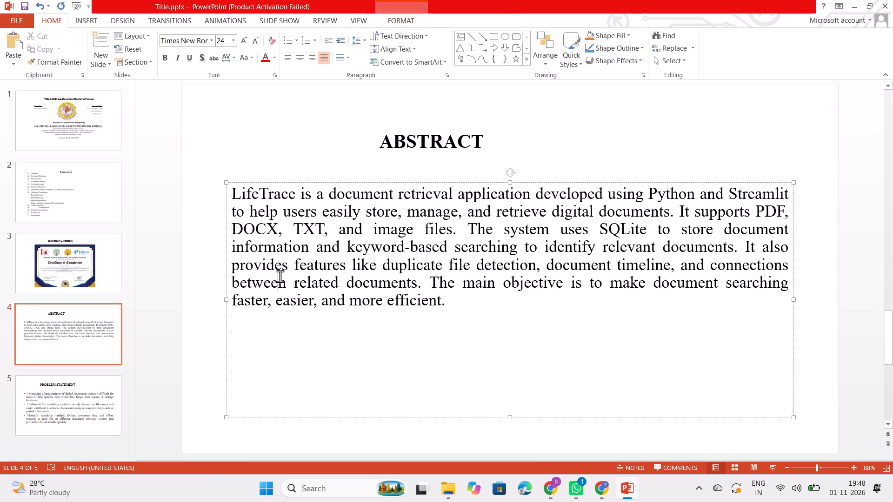
{"action": "left_click", "coordinate": [78, 385]}
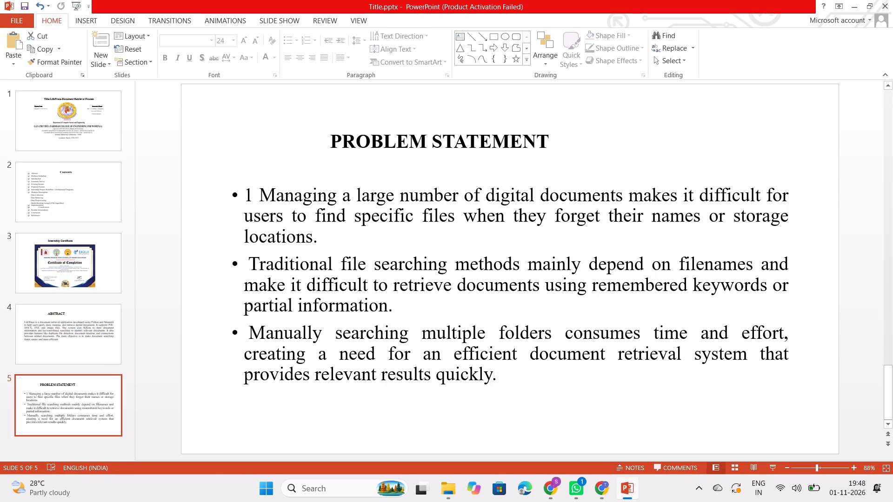
{"action": "left_click", "coordinate": [59, 352]}
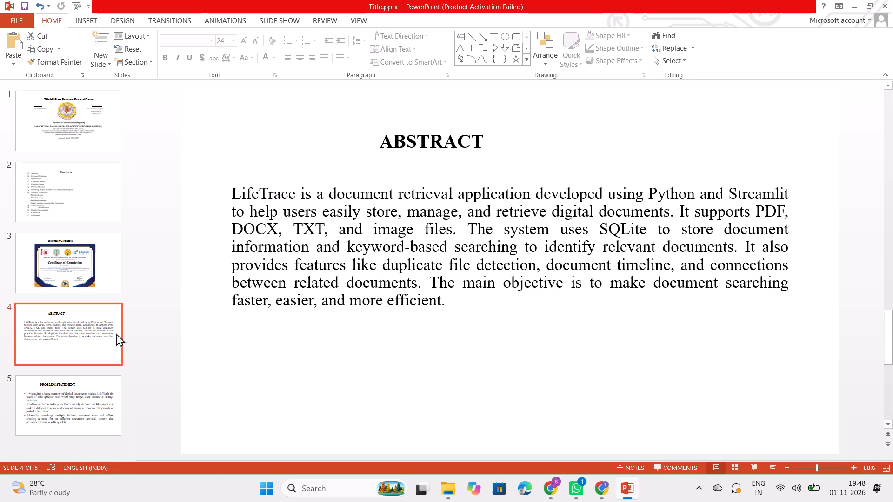
{"action": "left_click", "coordinate": [94, 336]}
{"action": "left_click_drag", "start_coordinate": [467, 305], "coordinate": [231, 197]}
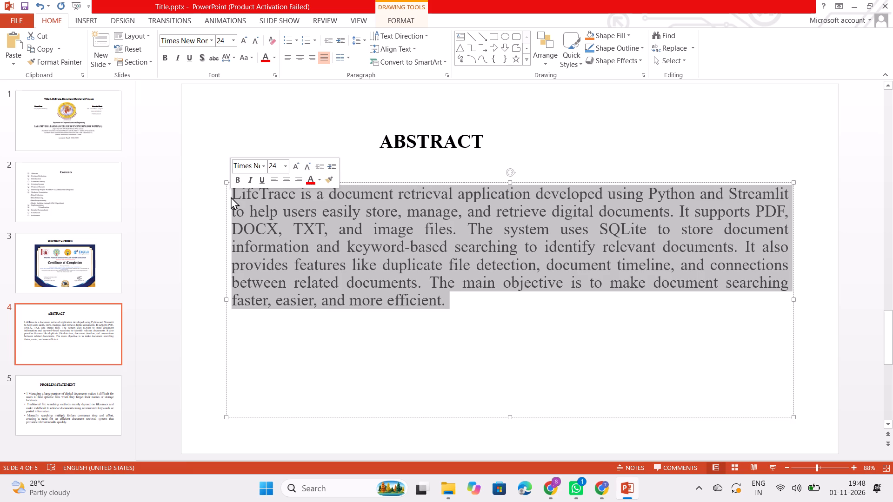
{"action": "left_click", "coordinate": [233, 40]}
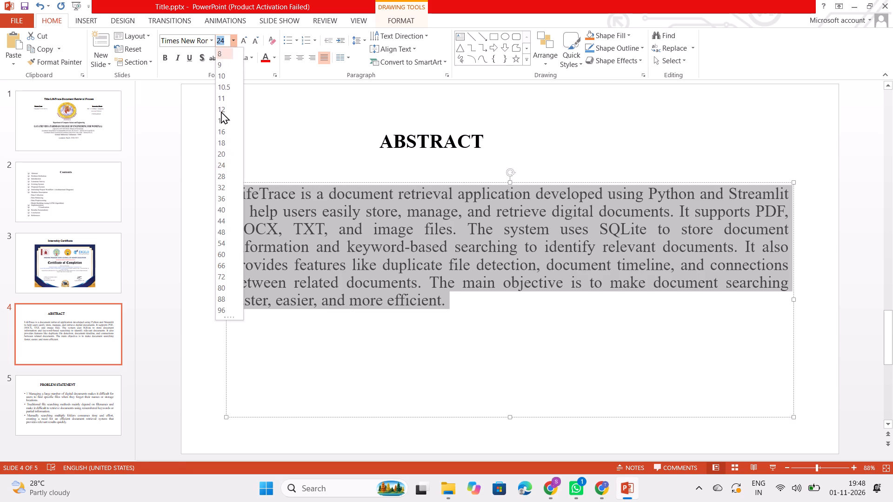
{"action": "left_click", "coordinate": [220, 181]}
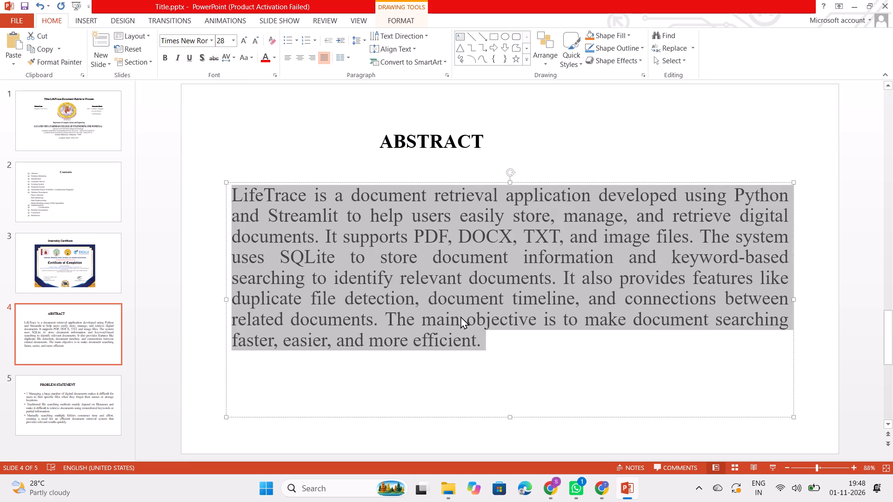
{"action": "left_click", "coordinate": [460, 316]}
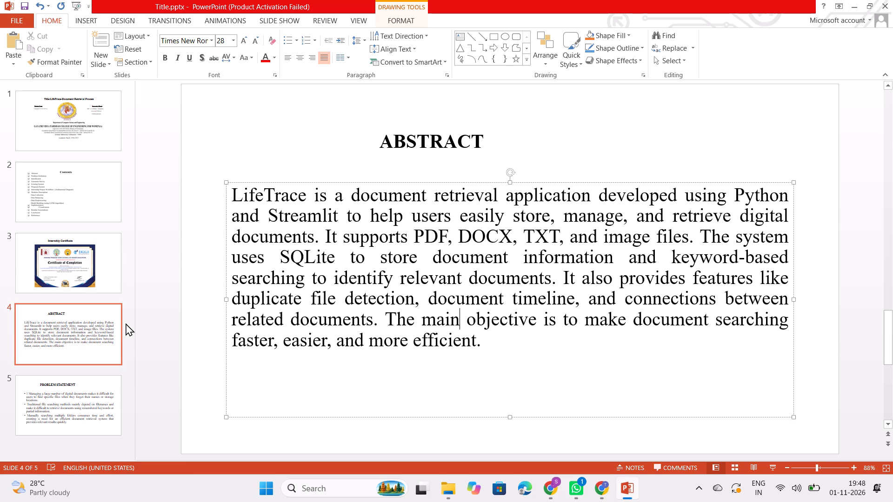
Return to the problem statement slide, slide 5.
{"action": "scroll", "coordinate": [86, 400], "scroll_direction": "down", "scroll_amount": 1}
{"action": "left_click", "coordinate": [86, 400]}
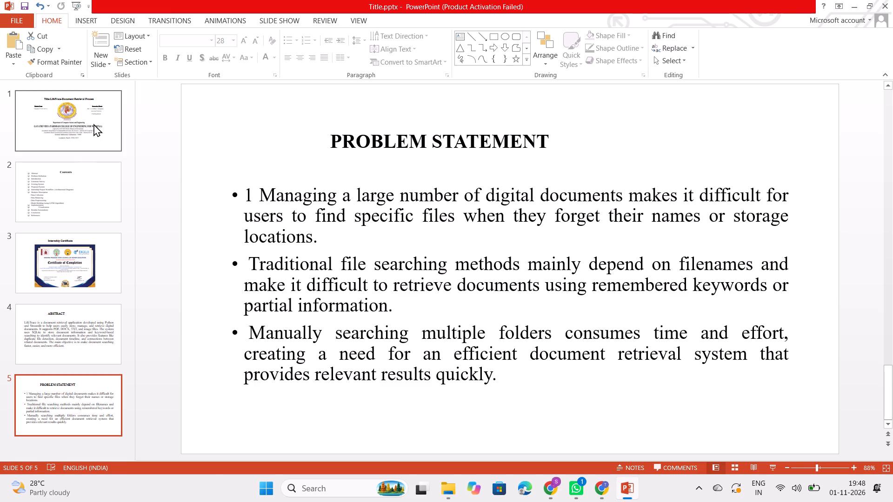
Add a new slide with a title and content layout after the problem statement slide.
{"action": "left_click", "coordinate": [99, 57]}
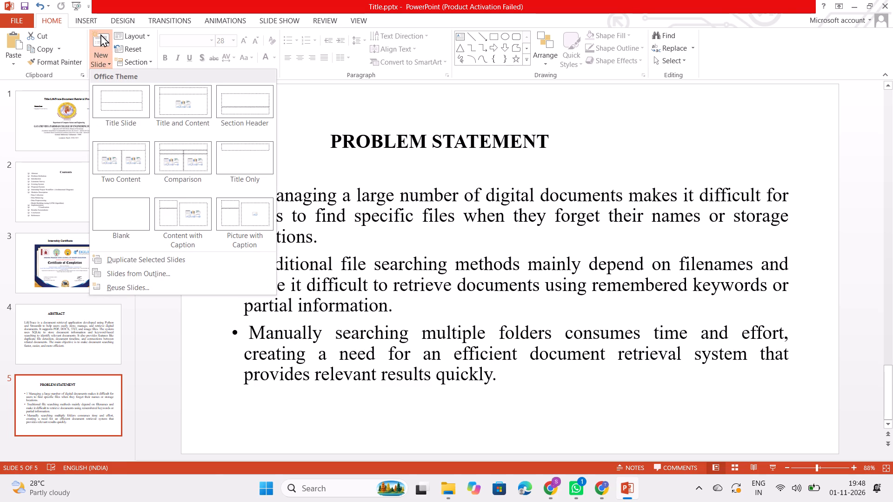
{"action": "left_click", "coordinate": [100, 34]}
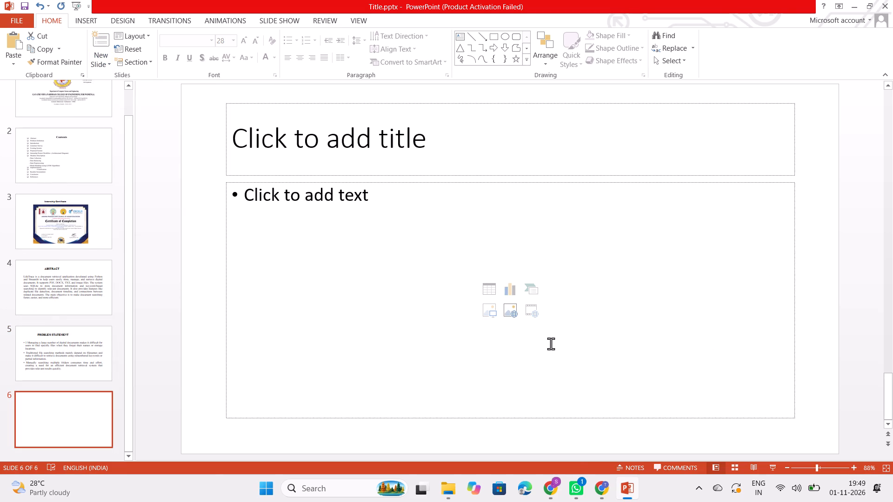
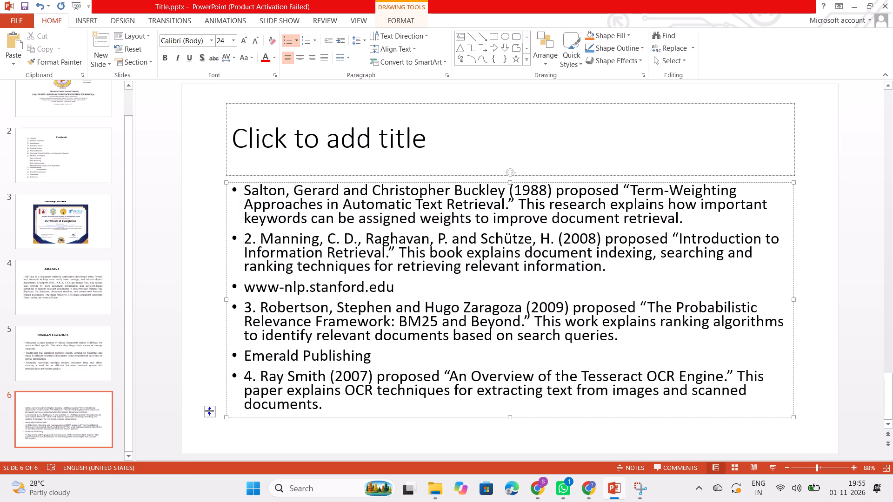
{"action": "left_click", "coordinate": [256, 242]}
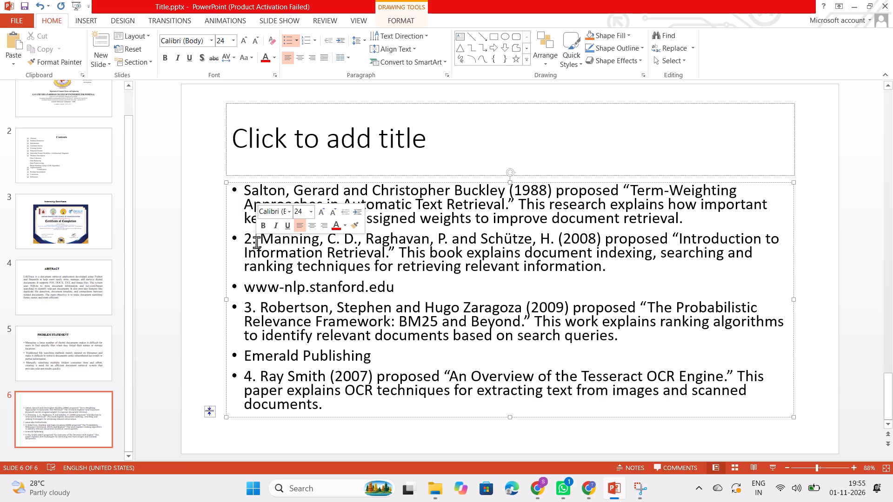
{"action": "key", "text": "BackSpace"}
{"action": "key", "text": "BackSpace"}
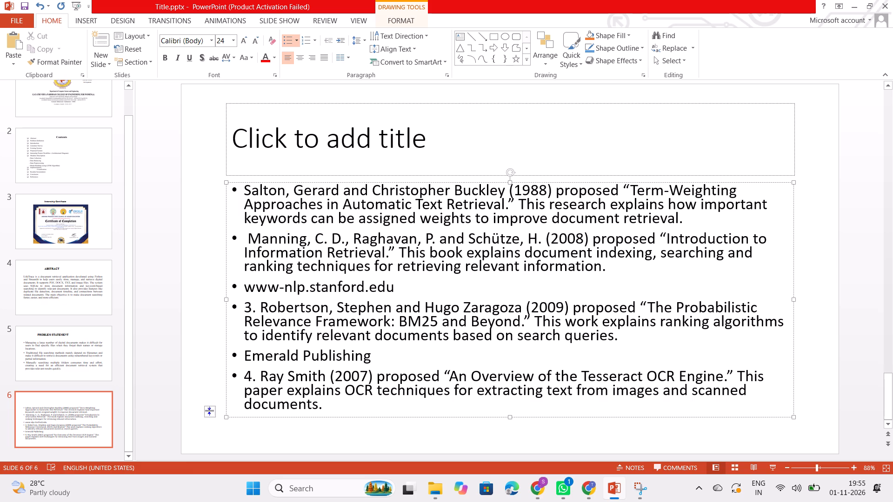
{"action": "key", "text": "Right"}
{"action": "key", "text": "BackSpace"}
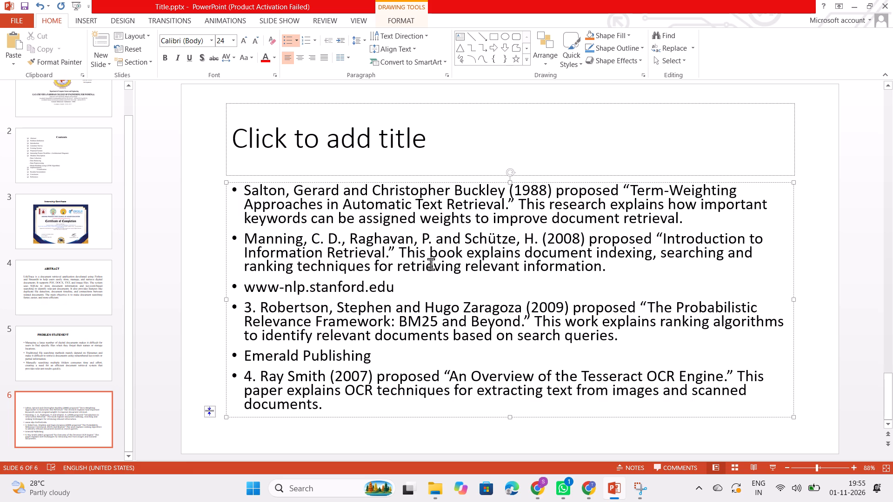
Delete the www-nlp.stanford.edu source line and the typed number "3." before the third related-work entry.
{"action": "left_click_drag", "start_coordinate": [424, 288], "coordinate": [233, 290]}
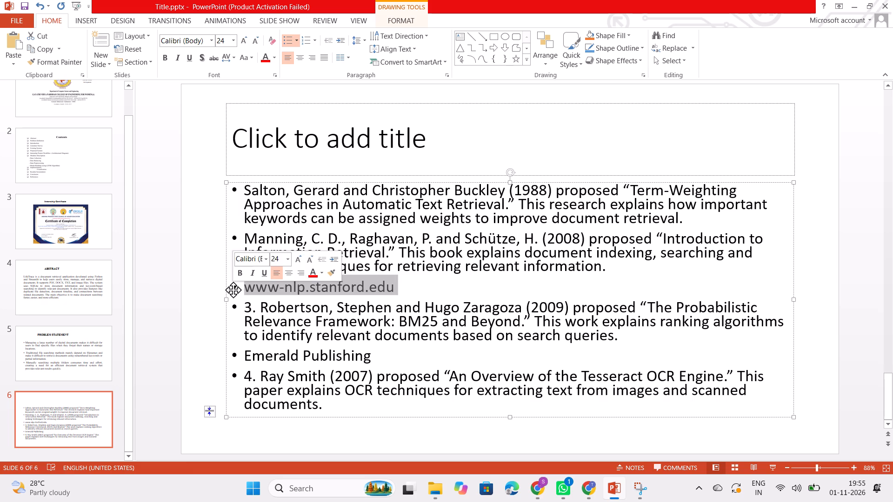
{"action": "key", "text": "BackSpace"}
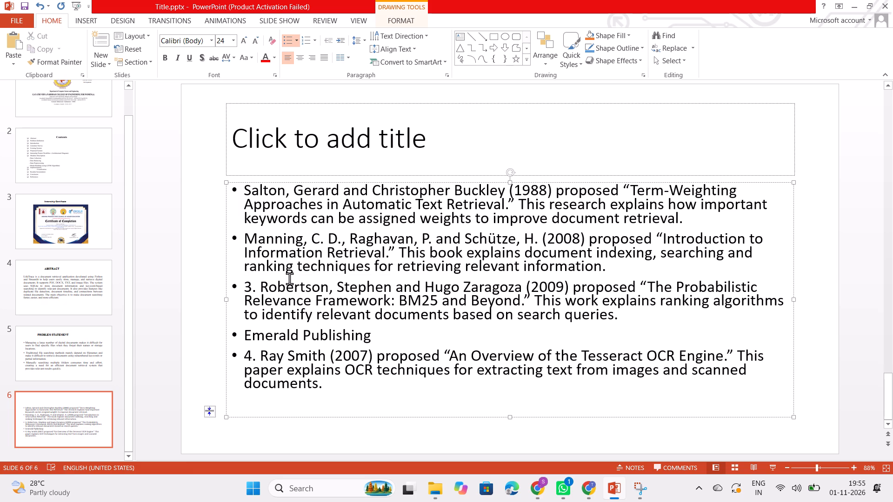
{"action": "left_click", "coordinate": [261, 287]}
{"action": "key", "text": "BackSpace"}
{"action": "key", "text": "BackSpace"}
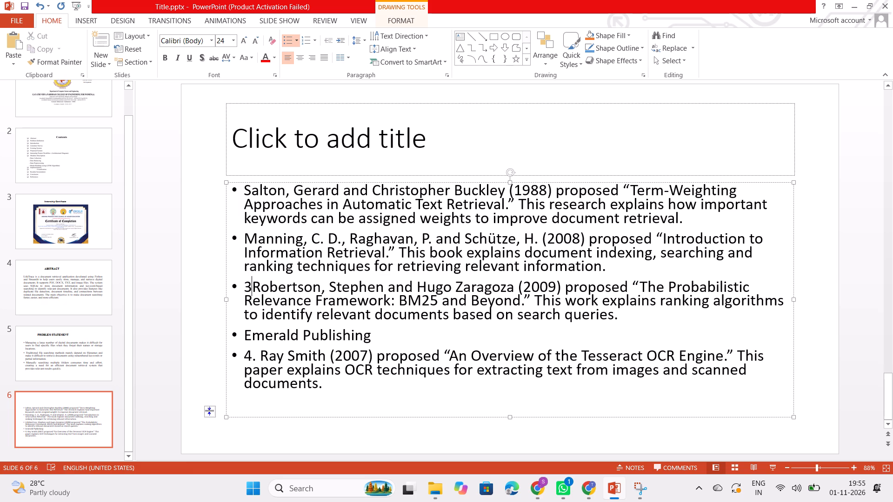
{"action": "key", "text": "BackSpace"}
Delete the Emerald Publishing source line and the typed number "4." before the fourth related-work entry.
{"action": "left_click_drag", "start_coordinate": [396, 334], "coordinate": [233, 333]}
{"action": "key", "text": "BackSpace"}
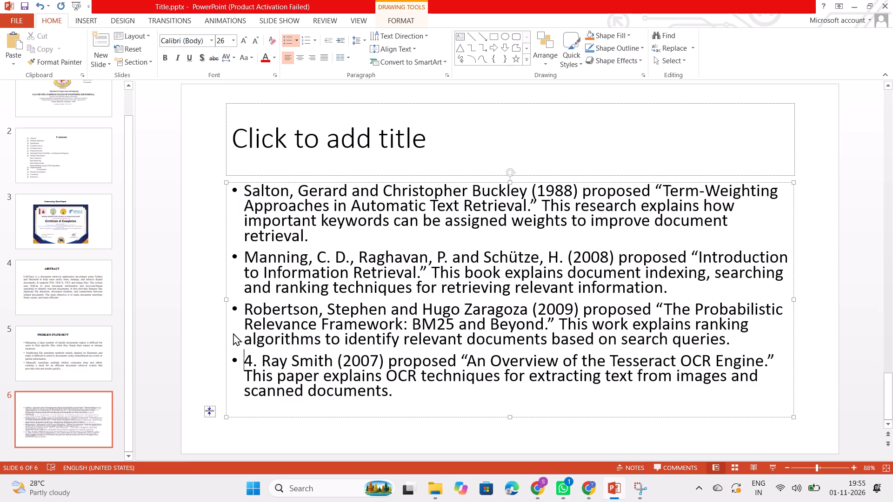
{"action": "left_click", "coordinate": [262, 363]}
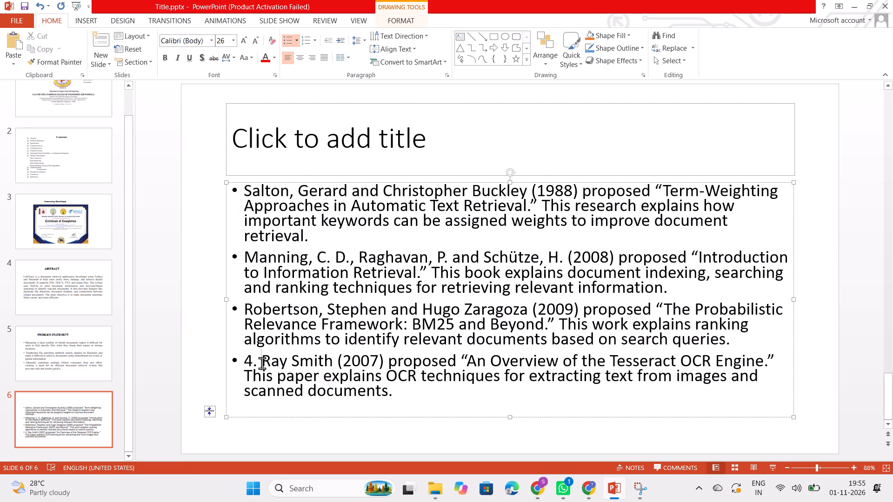
{"action": "key", "text": "BackSpace"}
{"action": "key", "text": "BackSpace"}
{"action": "key", "text": "BackSpace"}
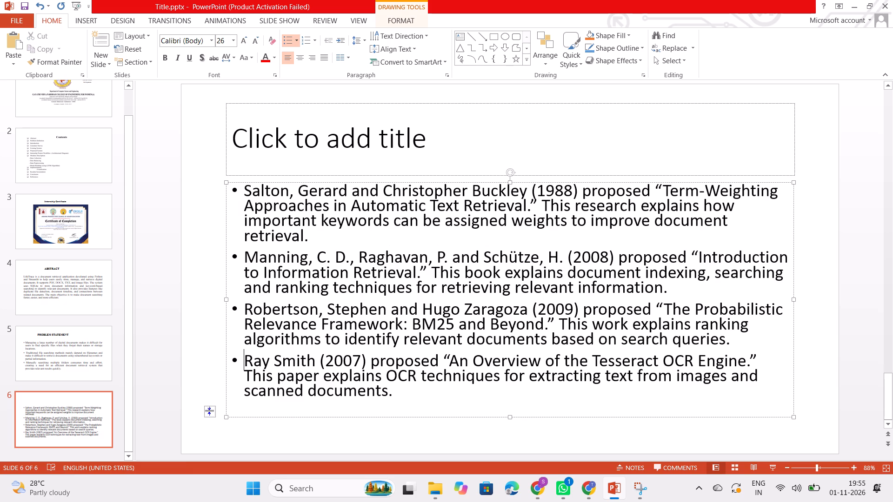
Format all four related-work entries in Times New Roman at size 28.
{"action": "left_click_drag", "start_coordinate": [406, 395], "coordinate": [243, 199]}
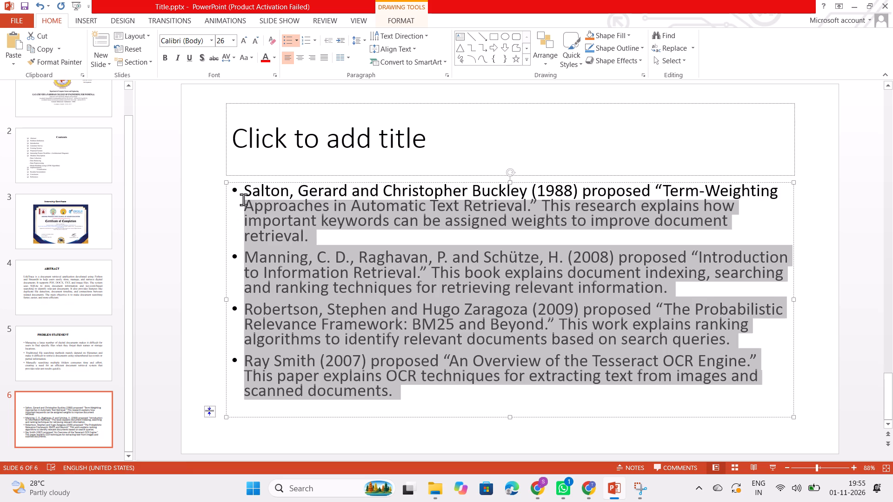
{"action": "left_click_drag", "start_coordinate": [243, 199], "coordinate": [243, 196]}
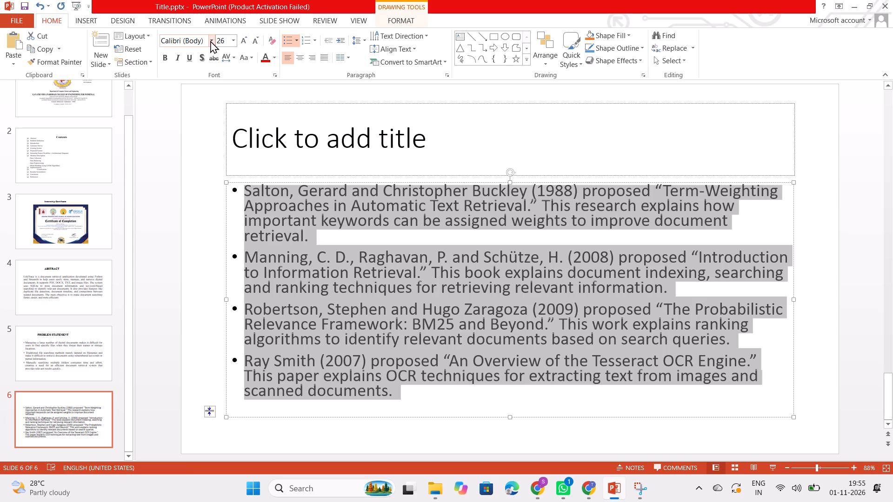
{"action": "left_click", "coordinate": [210, 40]}
{"action": "left_click", "coordinate": [209, 111]}
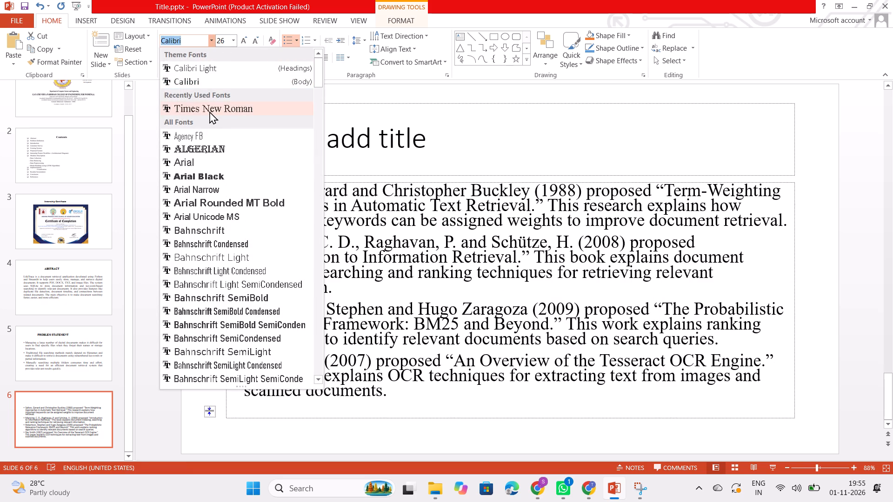
{"action": "left_click", "coordinate": [233, 40]}
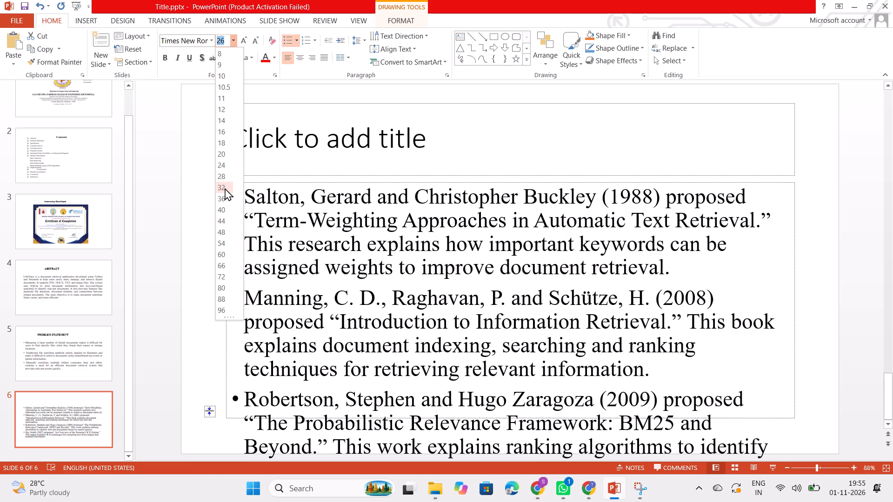
{"action": "left_click", "coordinate": [224, 174]}
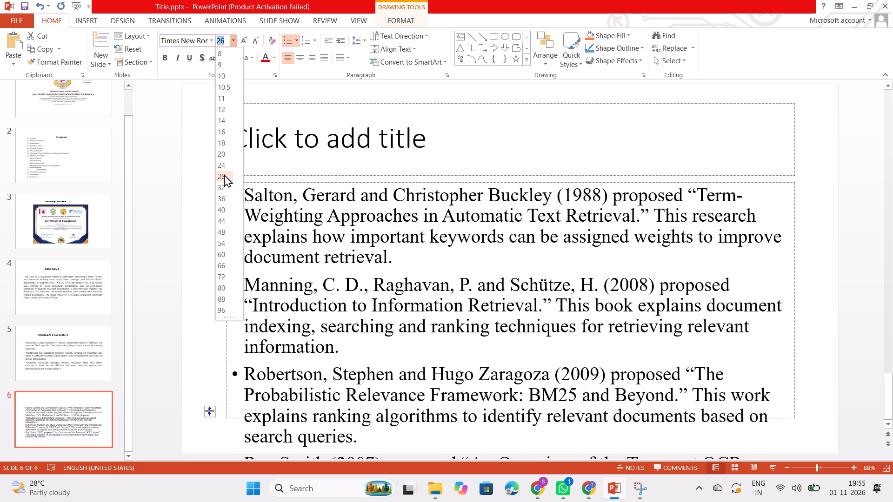
Extend the body placeholder's lower edge downward past the slide so its frame encloses all four related-work entries.
{"action": "scroll", "coordinate": [351, 253], "scroll_direction": "down", "scroll_amount": 6}
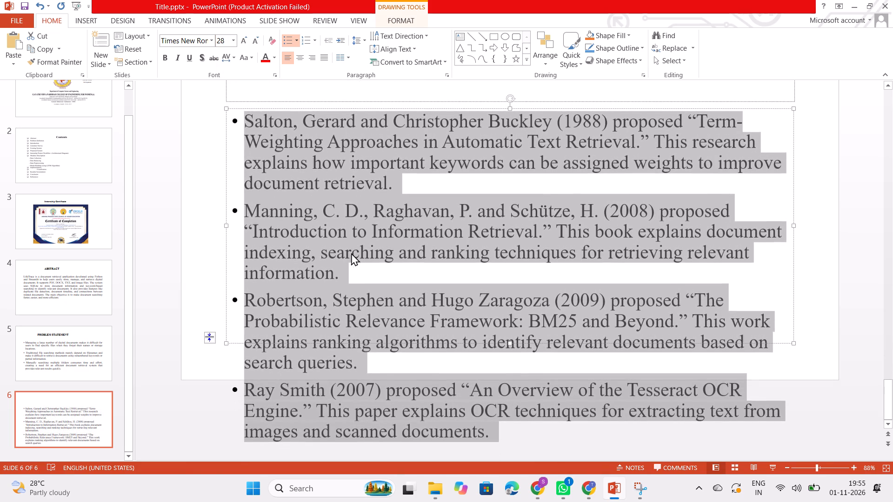
{"action": "left_click", "coordinate": [222, 359]}
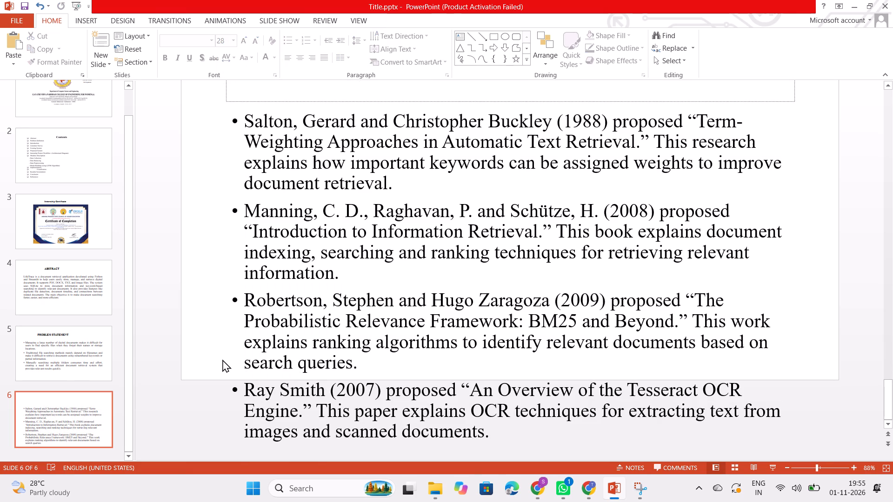
{"action": "left_click", "coordinate": [219, 379]}
{"action": "left_click", "coordinate": [224, 309]}
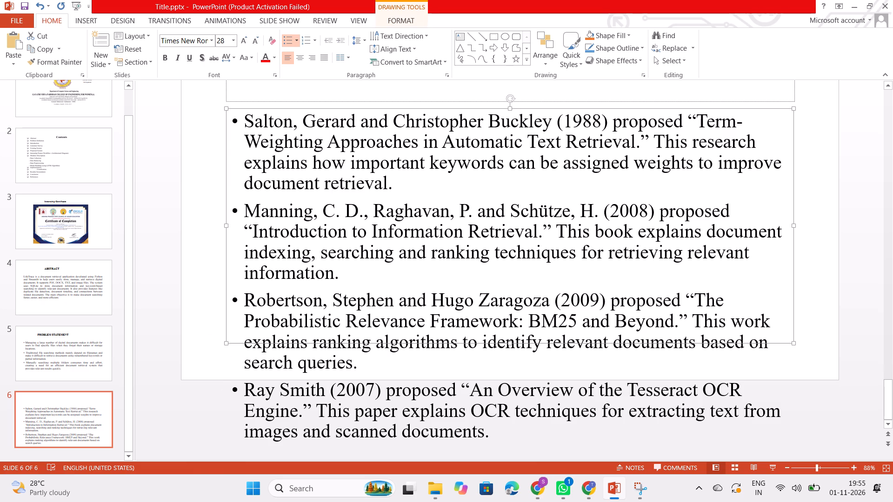
{"action": "left_click_drag", "start_coordinate": [228, 343], "coordinate": [220, 472]}
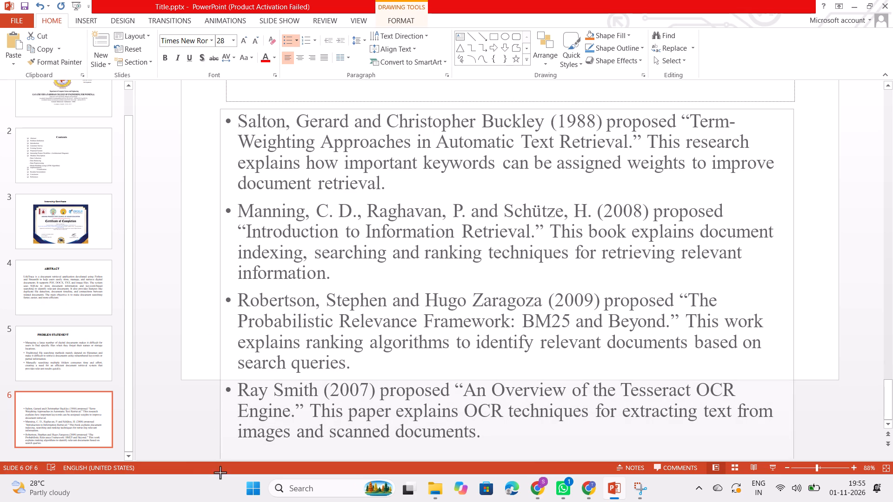
{"action": "left_click_drag", "start_coordinate": [220, 472], "coordinate": [226, 444]}
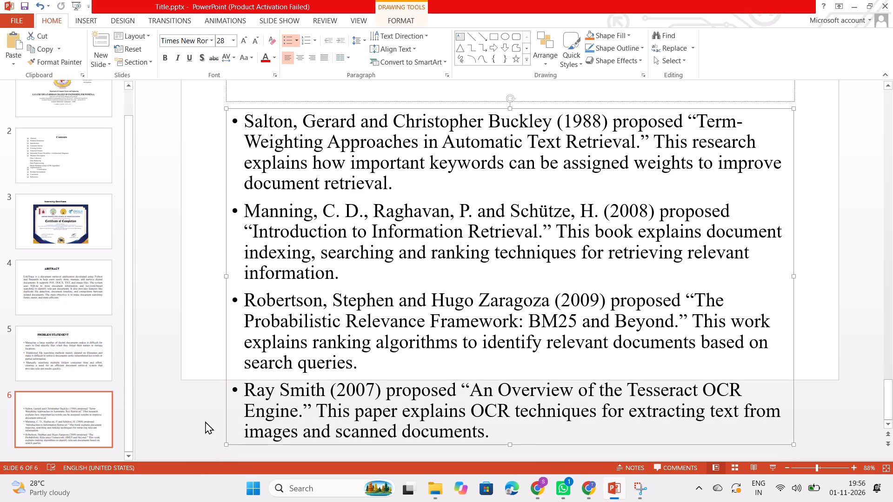
{"action": "left_click", "coordinate": [188, 410]}
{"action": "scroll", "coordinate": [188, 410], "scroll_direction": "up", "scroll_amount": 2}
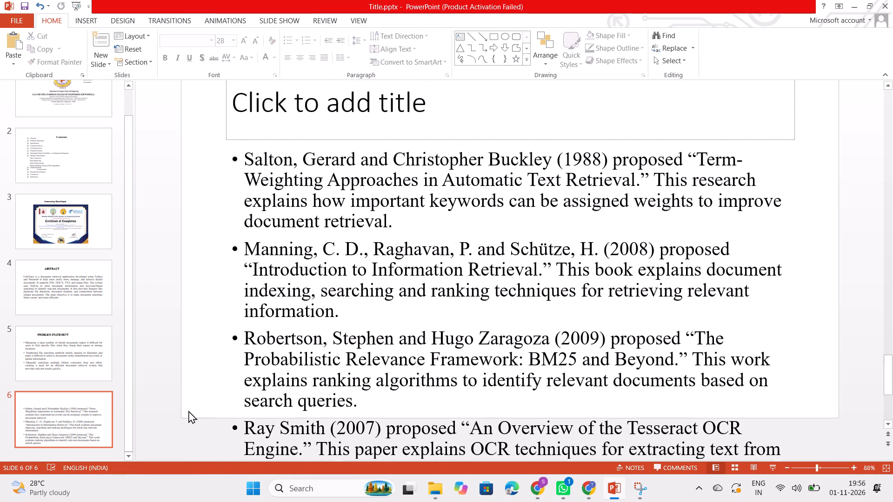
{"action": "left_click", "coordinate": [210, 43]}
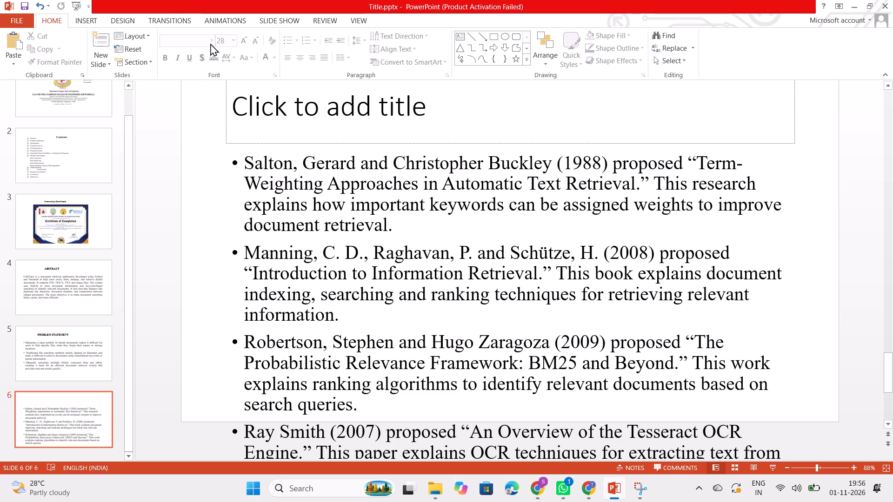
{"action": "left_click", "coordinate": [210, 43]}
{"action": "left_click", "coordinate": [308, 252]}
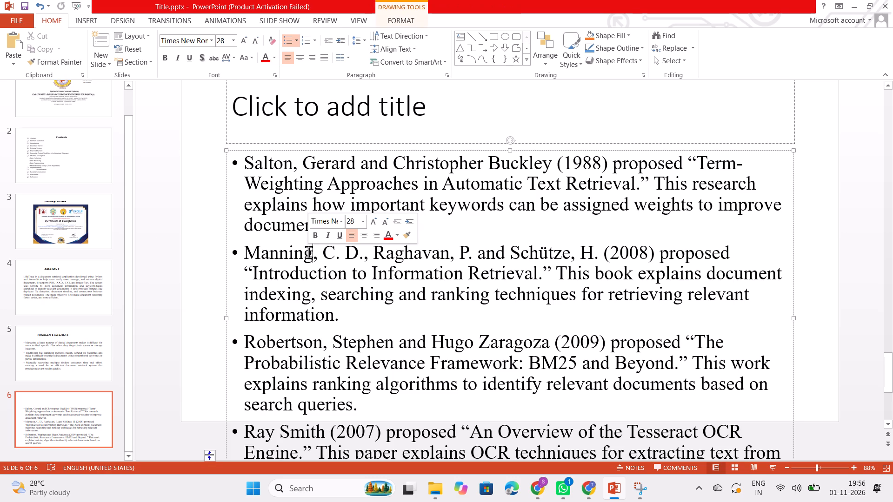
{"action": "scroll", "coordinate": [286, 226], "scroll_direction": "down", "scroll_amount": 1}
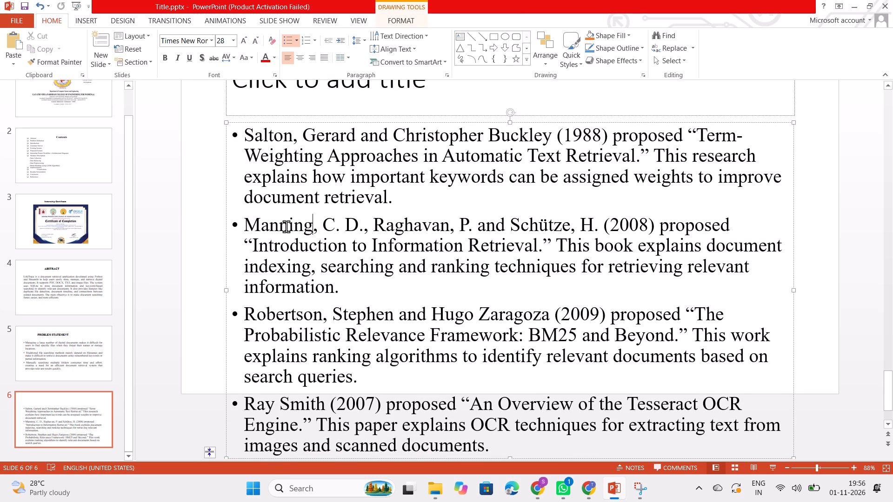
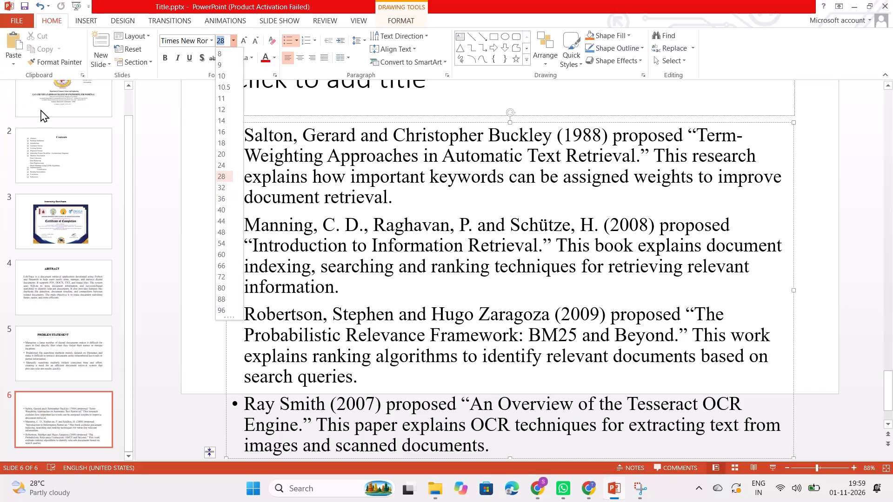
Reduce the text of the four related-work entries on slide 6 to font size 24.
{"action": "left_click", "coordinate": [290, 159]}
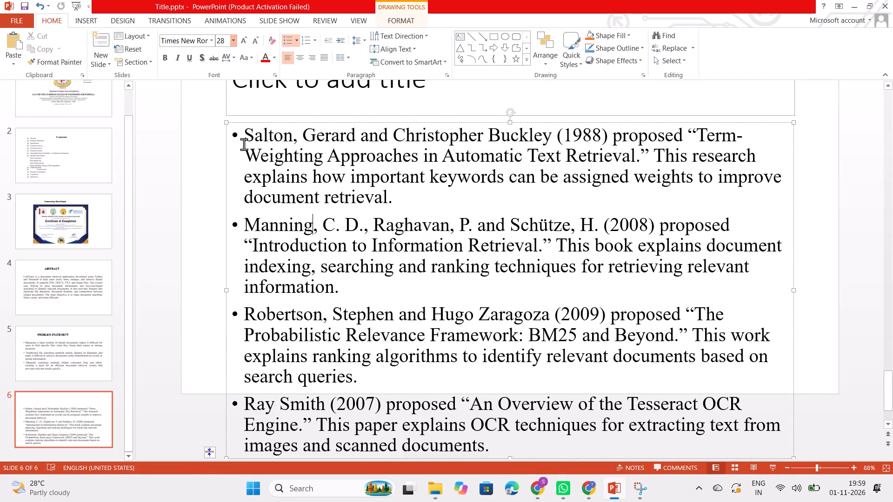
{"action": "left_click_drag", "start_coordinate": [244, 137], "coordinate": [342, 347]}
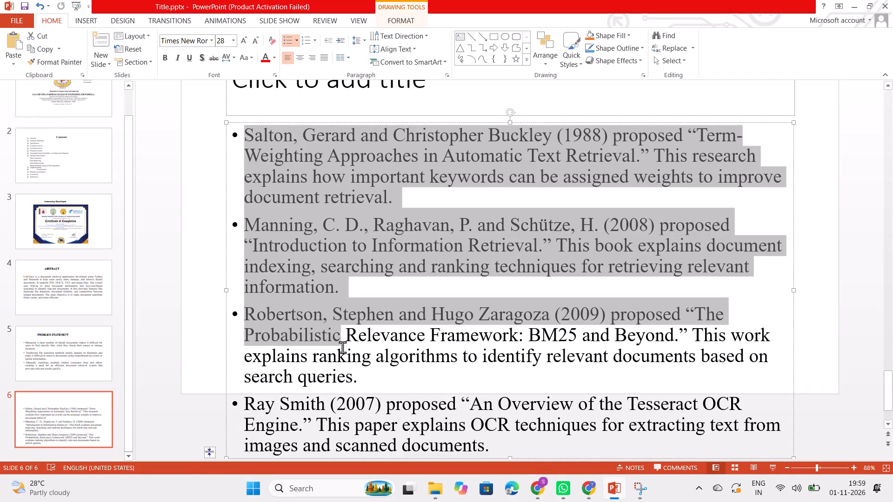
{"action": "left_click_drag", "start_coordinate": [342, 347], "coordinate": [476, 458]}
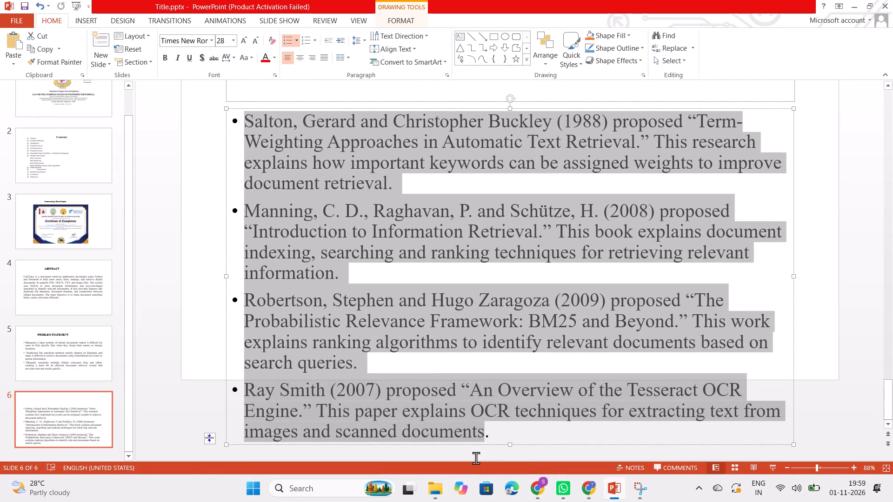
{"action": "left_click_drag", "start_coordinate": [476, 458], "coordinate": [480, 456]}
{"action": "left_click", "coordinate": [233, 40]}
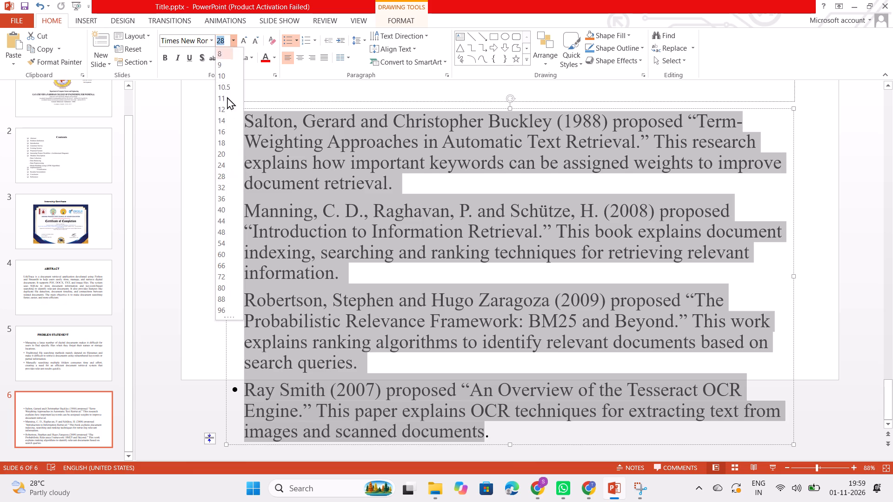
{"action": "left_click", "coordinate": [221, 161]}
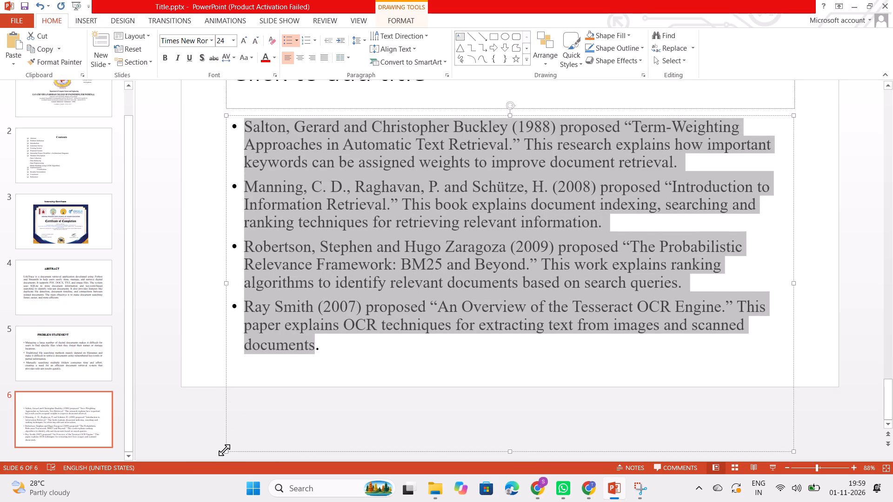
Shrink the body placeholder from its lower-left corner so its frame fits within the slide around the four entries.
{"action": "left_click_drag", "start_coordinate": [224, 449], "coordinate": [235, 377]}
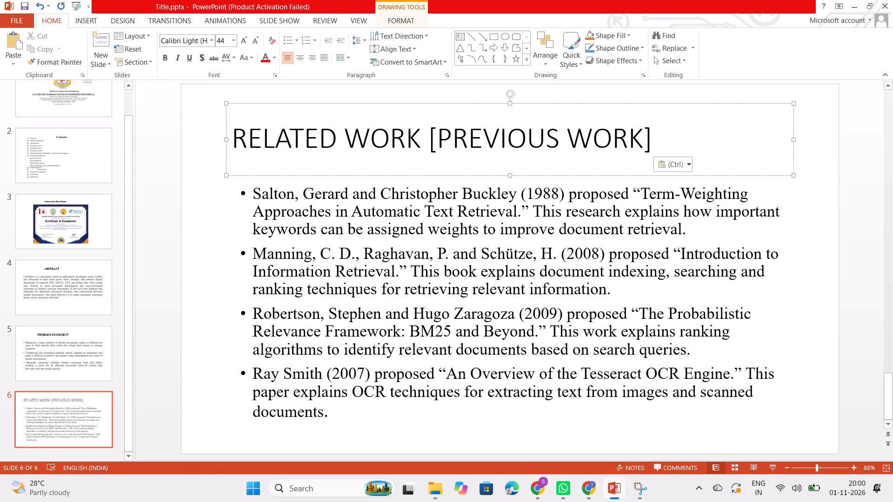
Indent the slide 6 title "RELATED WORK [PREVIOUS WORK]" by one tab stop.
{"action": "left_click", "coordinate": [231, 136]}
{"action": "key", "text": "Tab"}
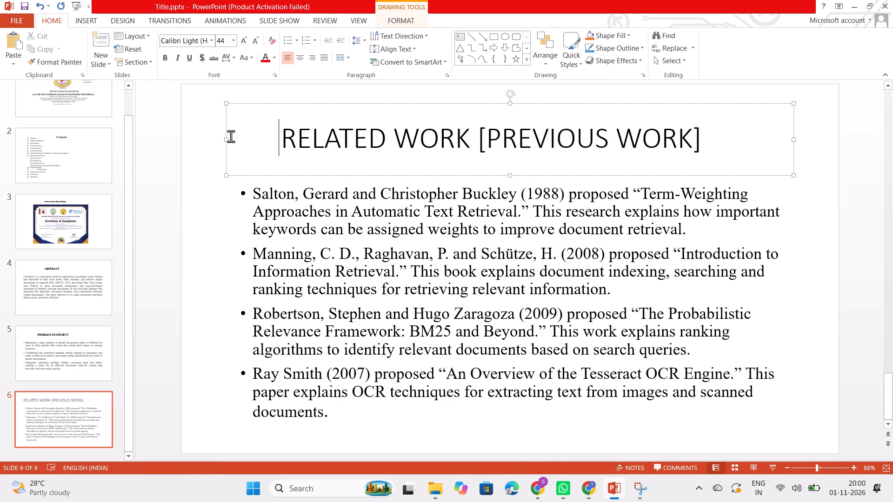
{"action": "key", "text": "Tab"}
{"action": "key", "text": "BackSpace"}
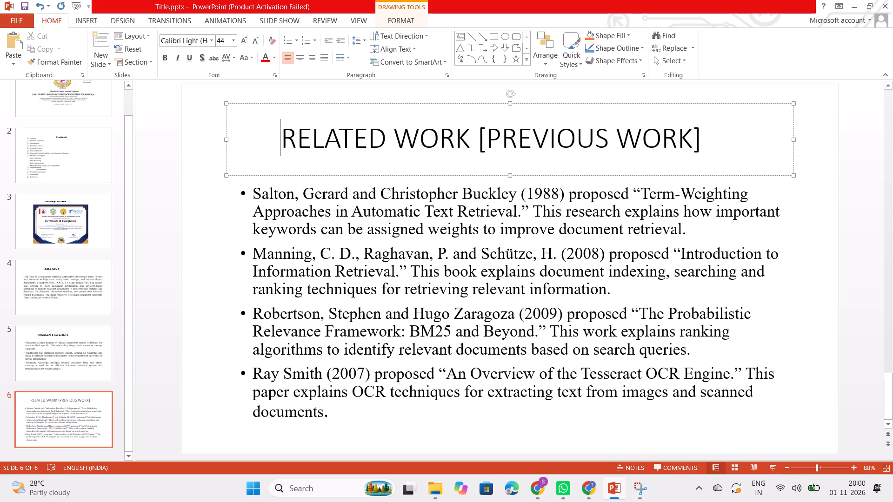
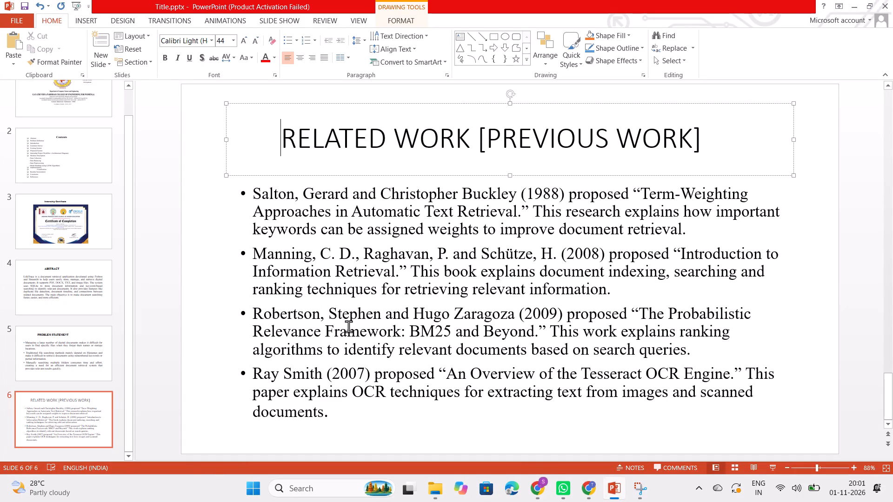
Format the slide 6 title "RELATED WORK [PREVIOUS WORK]" as bold Times New Roman at size 28.
{"action": "left_click", "coordinate": [337, 409]}
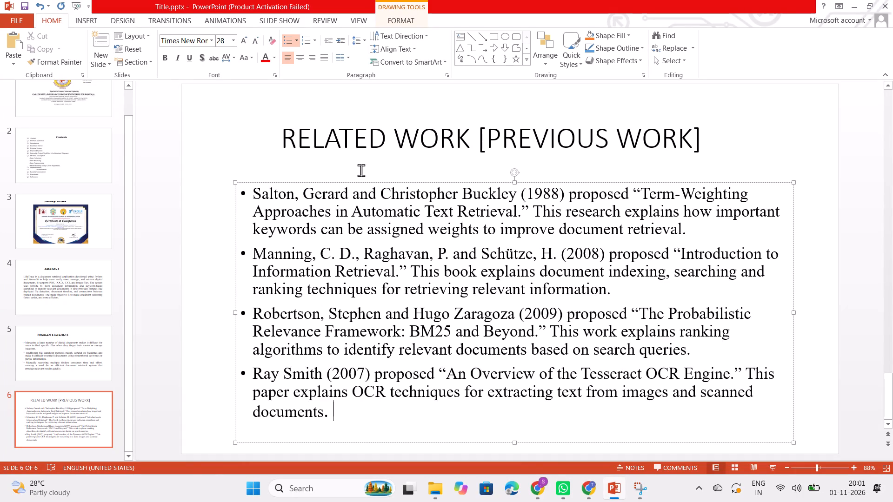
{"action": "left_click", "coordinate": [317, 373]}
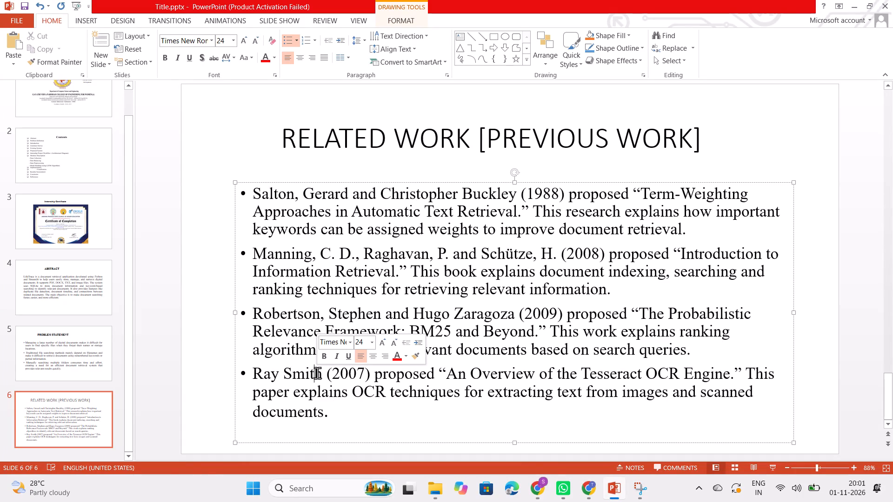
{"action": "left_click_drag", "start_coordinate": [716, 132], "coordinate": [557, 131]}
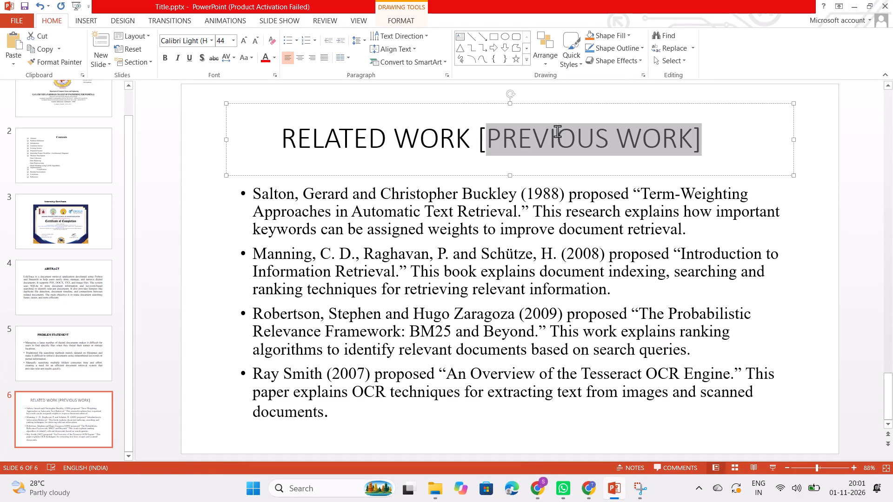
{"action": "left_click_drag", "start_coordinate": [557, 131], "coordinate": [328, 137]}
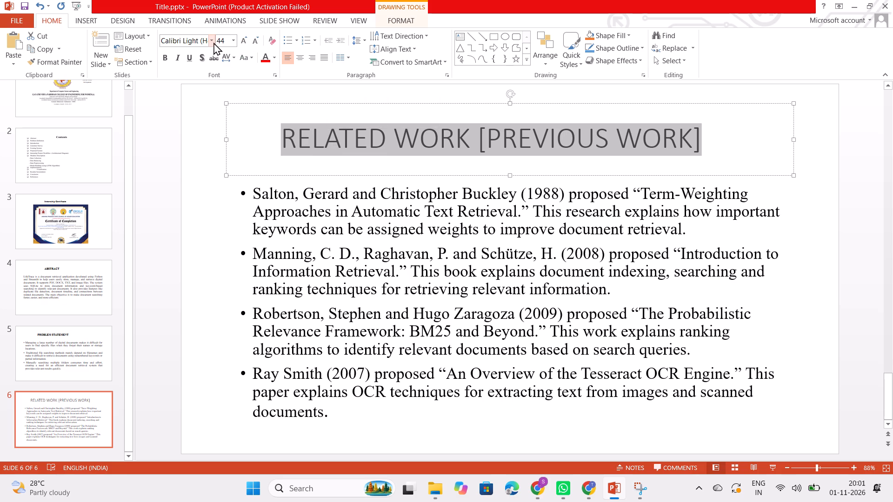
{"action": "left_click", "coordinate": [211, 41]}
{"action": "left_click", "coordinate": [205, 102]}
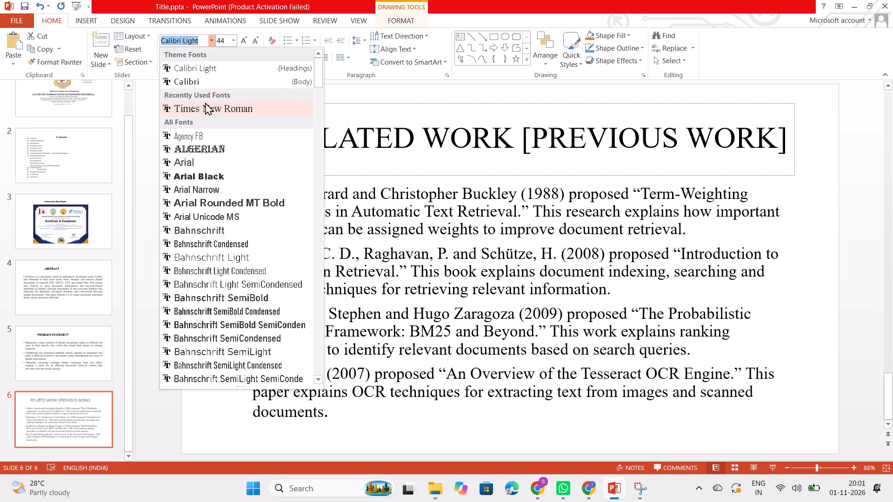
{"action": "left_click", "coordinate": [167, 59]}
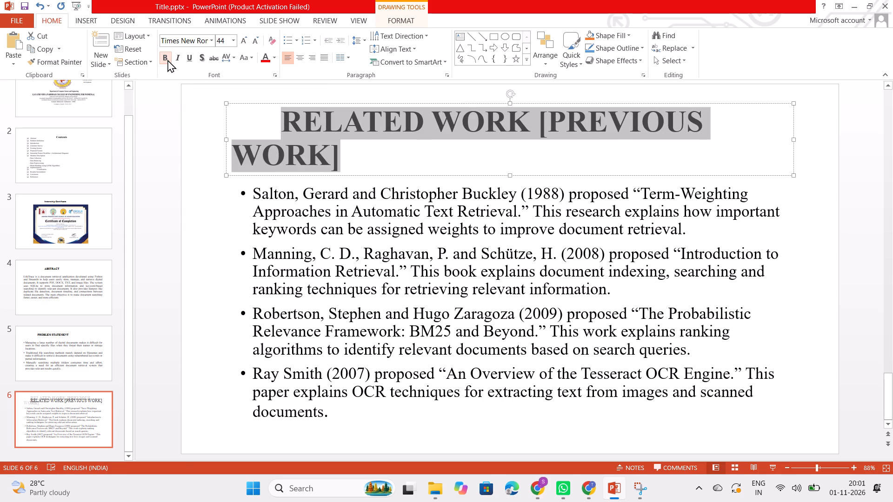
{"action": "left_click", "coordinate": [232, 43]}
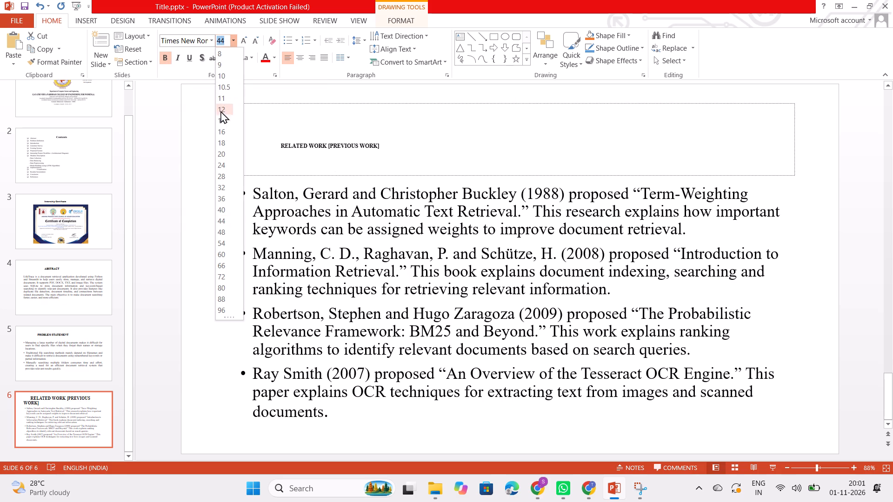
{"action": "left_click", "coordinate": [223, 175]}
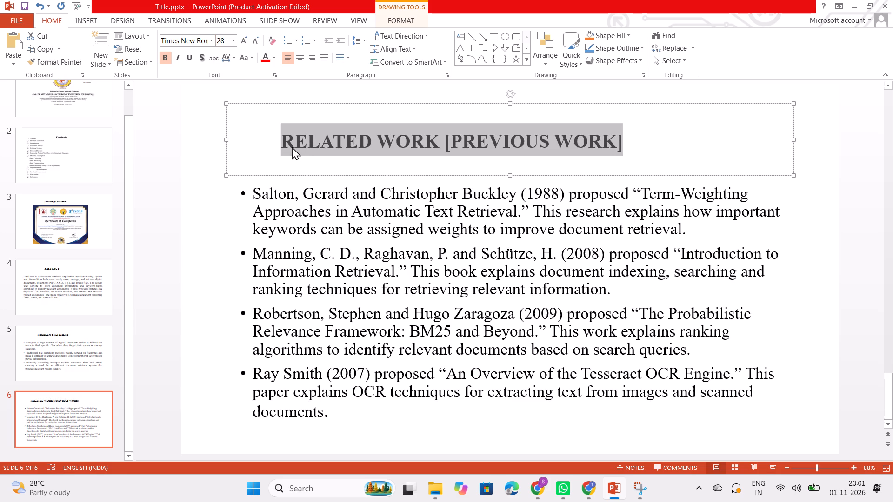
Shift the slide 6 title further along its line by inserting two spaces before "RELATED WORK".
{"action": "left_click", "coordinate": [281, 138]}
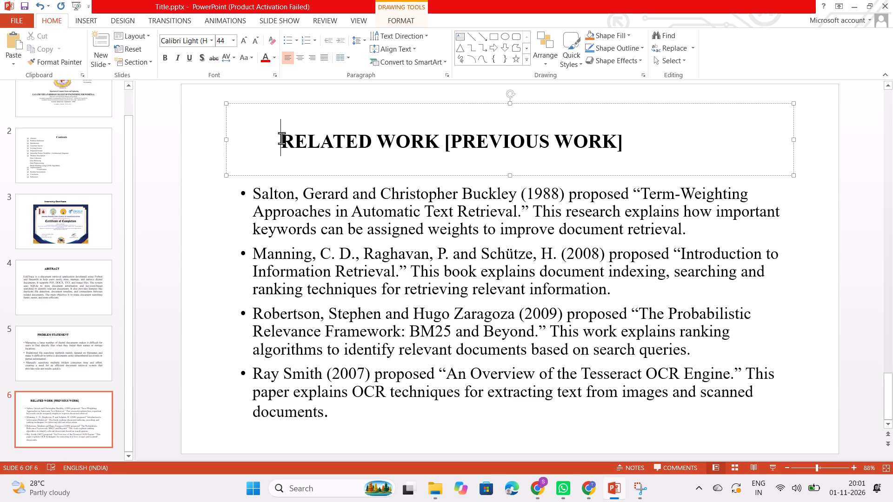
{"action": "key", "text": "space"}
{"action": "key", "text": "space"}
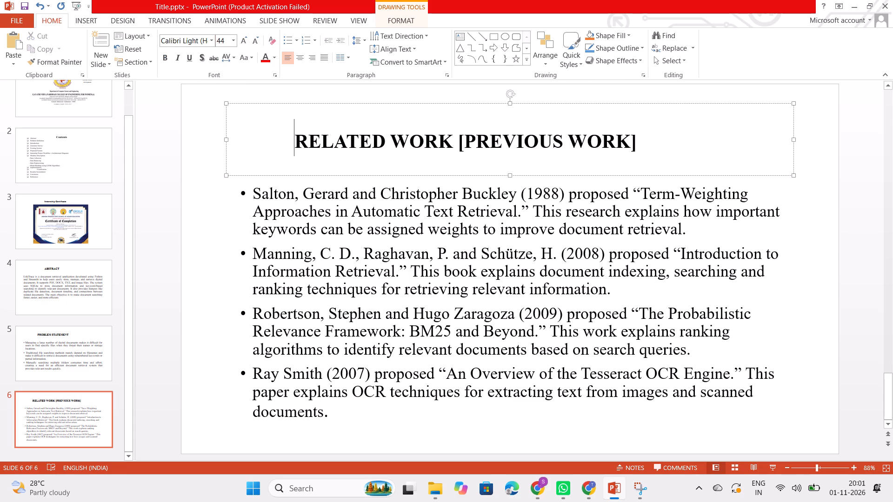
Check the Problem Statement and Abstract slides for comparison, and justify all four Related Work entries on slide 6.
{"action": "scroll", "coordinate": [87, 268], "scroll_direction": "down", "scroll_amount": 1}
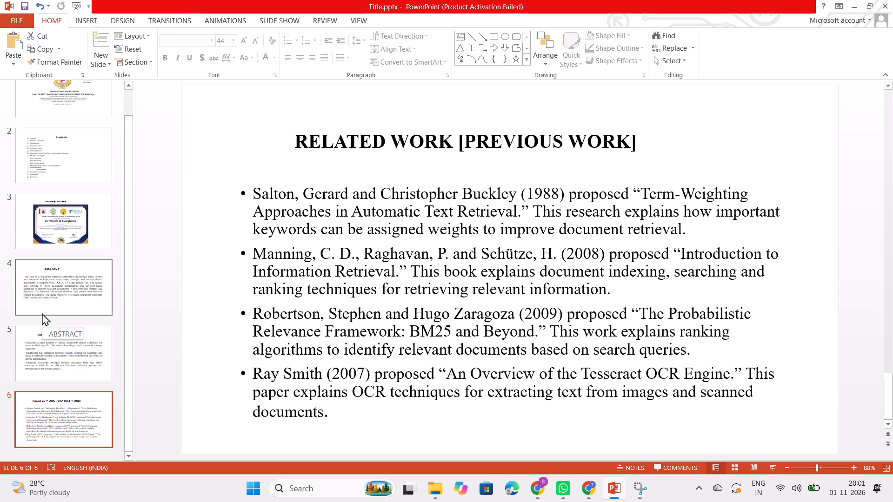
{"action": "left_click", "coordinate": [42, 313]}
{"action": "left_click", "coordinate": [40, 357]}
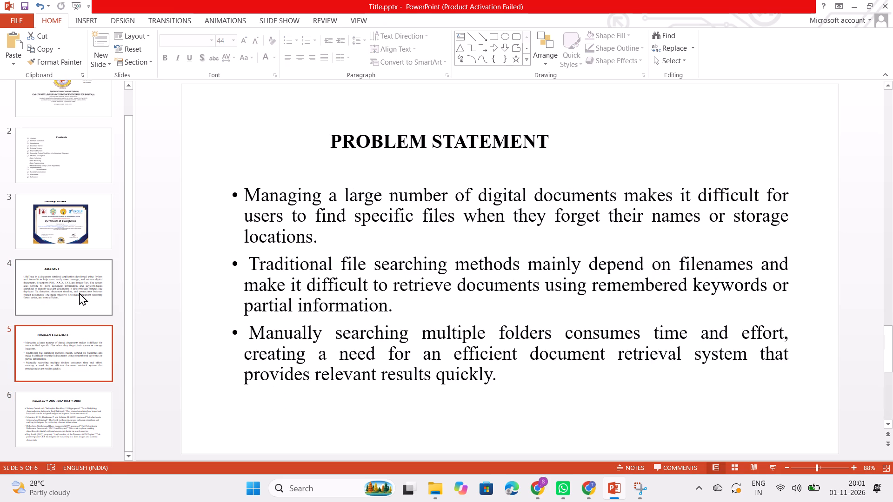
{"action": "left_click", "coordinate": [79, 292]}
{"action": "scroll", "coordinate": [80, 327], "scroll_direction": "down", "scroll_amount": 1}
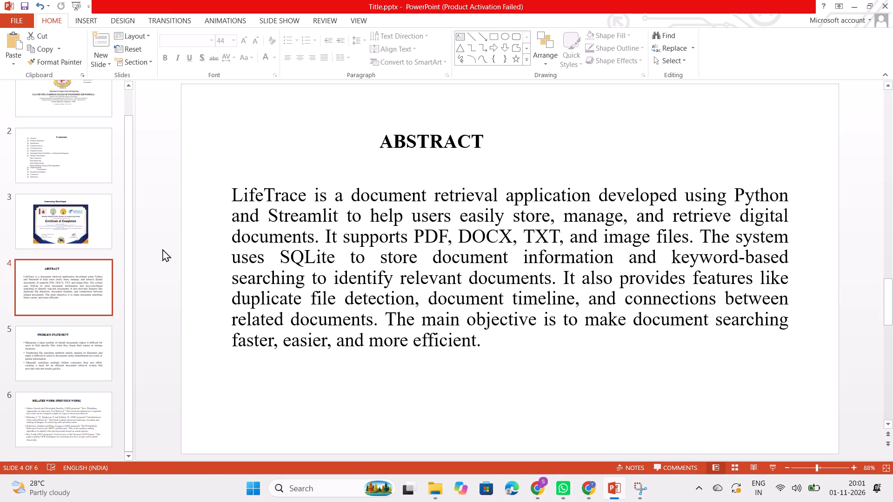
{"action": "left_click", "coordinate": [406, 147]}
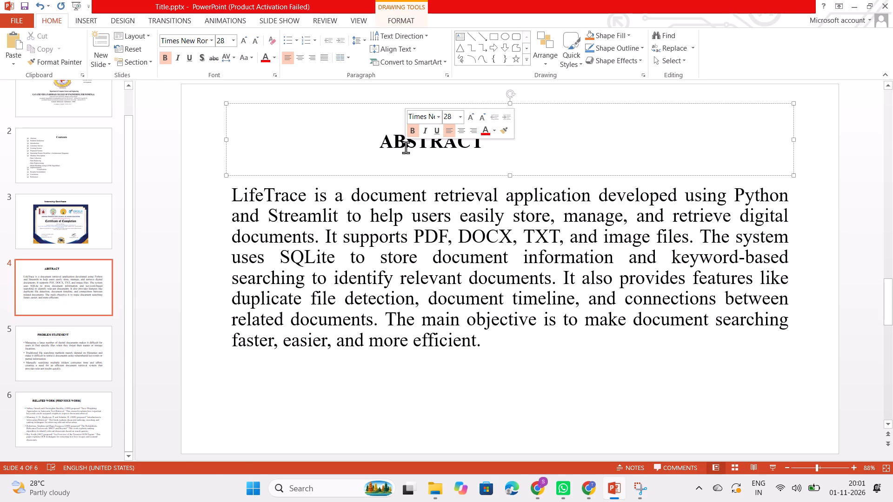
{"action": "left_click", "coordinate": [69, 414]}
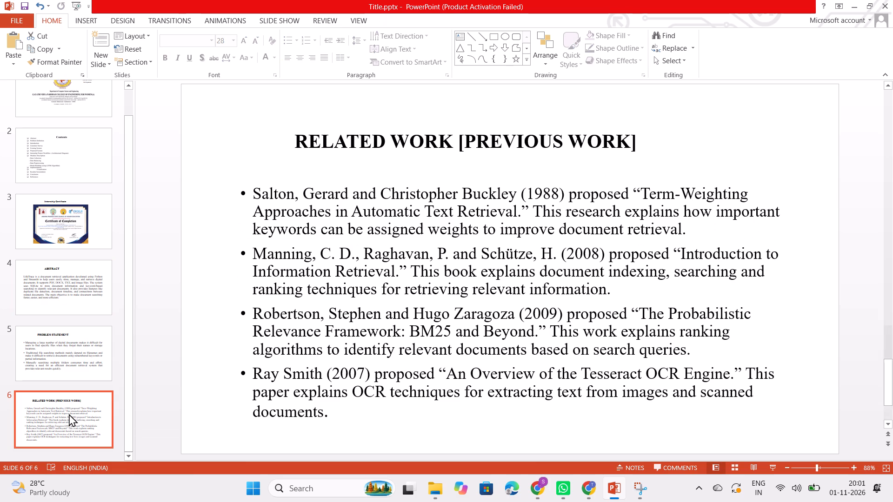
{"action": "left_click", "coordinate": [350, 411]}
{"action": "left_click_drag", "start_coordinate": [340, 412], "coordinate": [286, 270]}
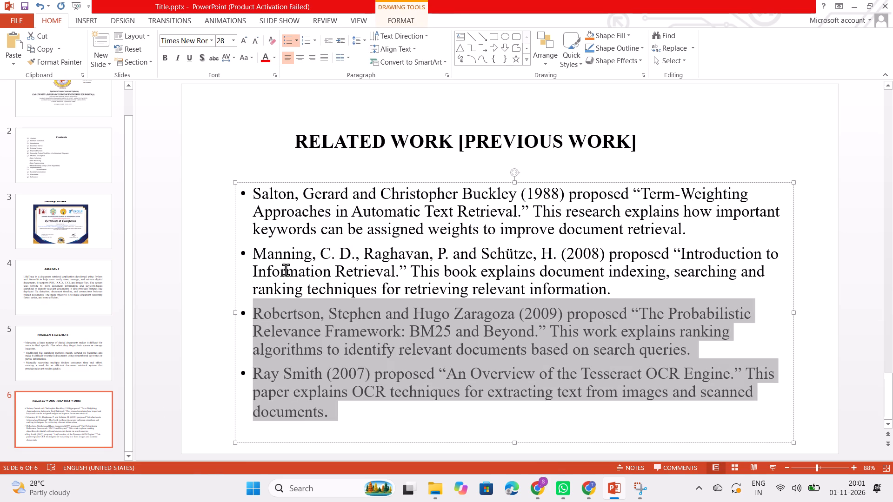
{"action": "left_click_drag", "start_coordinate": [286, 270], "coordinate": [272, 200]}
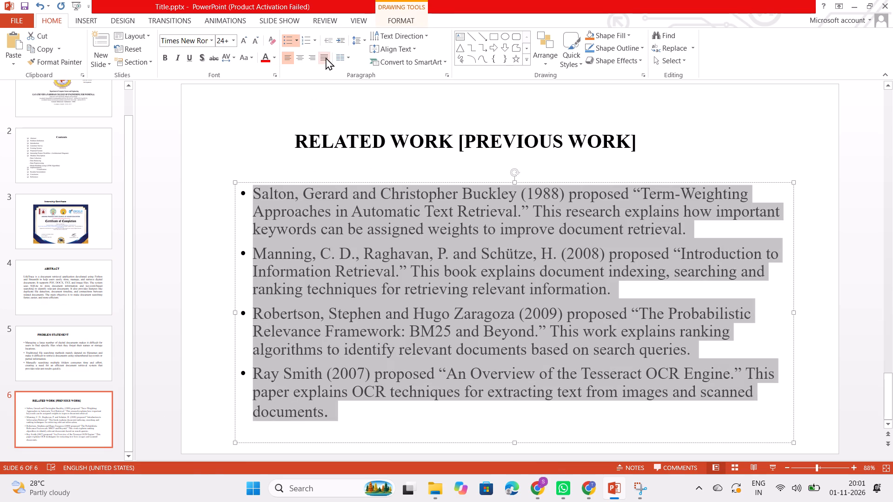
{"action": "left_click", "coordinate": [326, 57]}
{"action": "left_click", "coordinate": [377, 270]}
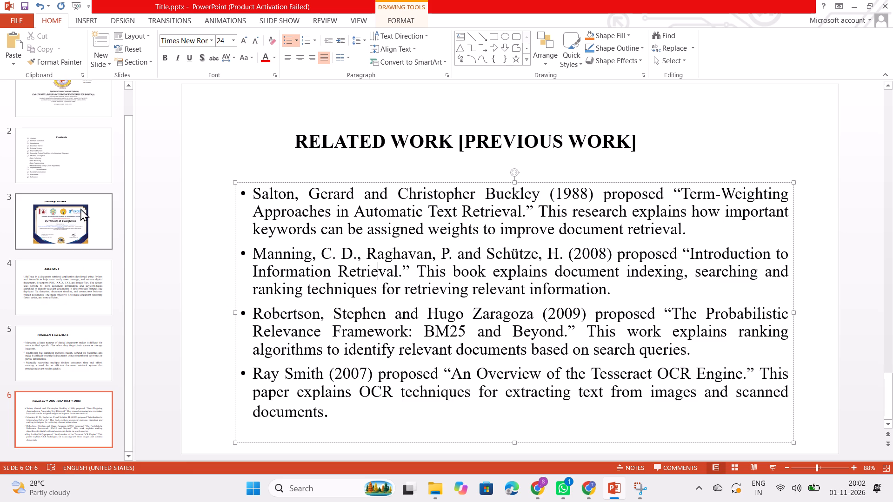
Add a new slide after slide 6.
{"action": "left_click", "coordinate": [98, 49]}
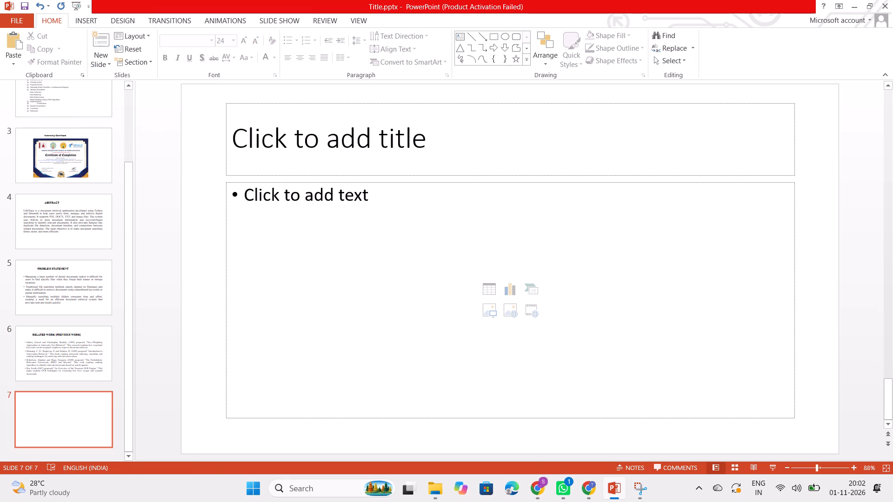
{"action": "left_click", "coordinate": [275, 174]}
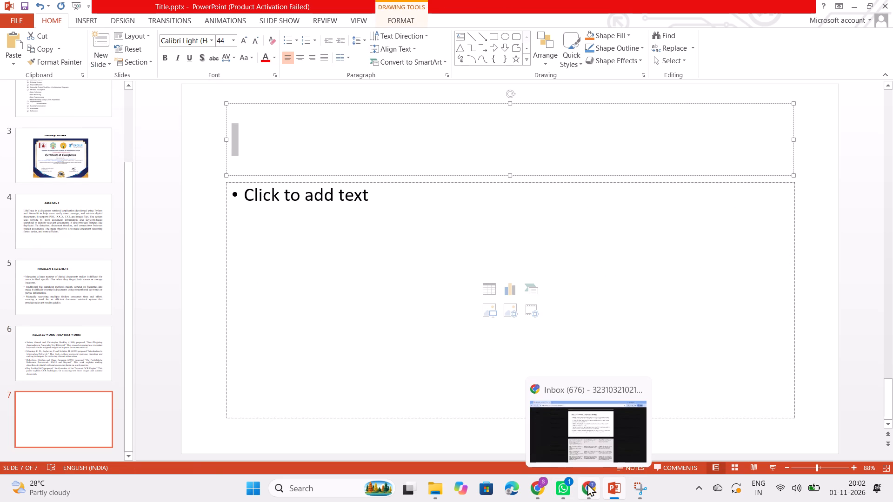
{"action": "left_click", "coordinate": [533, 485]}
{"action": "left_click", "coordinate": [452, 338]}
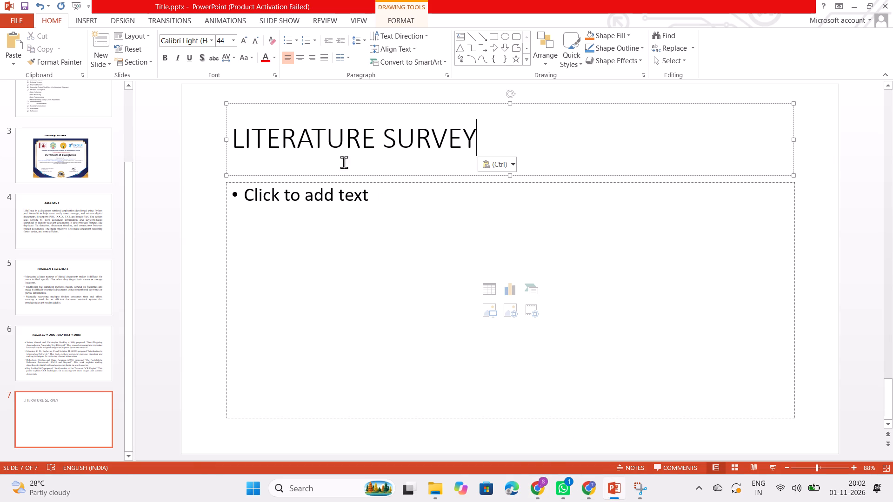
Indent the slide 7 title "LITERATURE SURVEY" by one tab stop and three spaces.
{"action": "left_click", "coordinate": [234, 136]}
{"action": "key", "text": "Tab"}
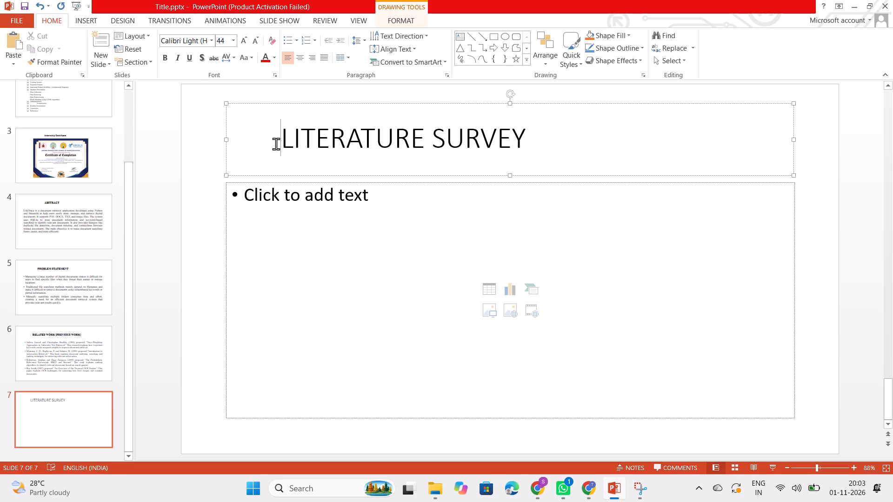
{"action": "key", "text": "space"}
{"action": "key", "text": "space"}
{"action": "key", "text": "space"}
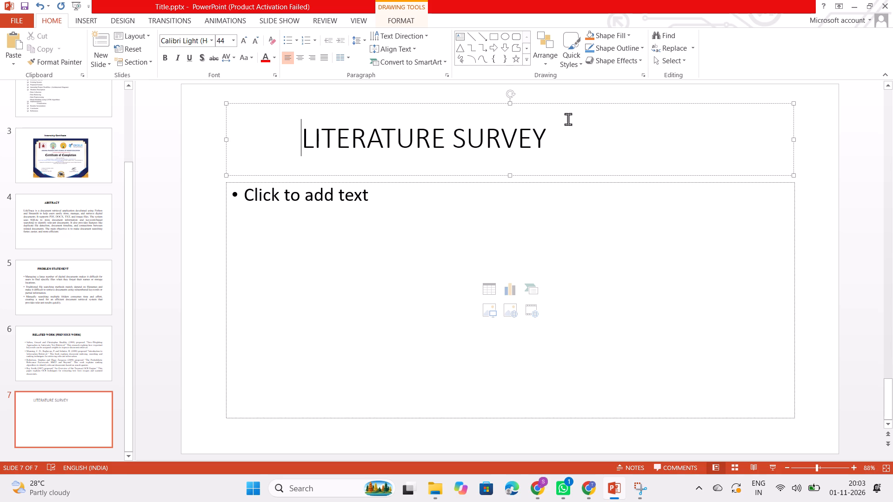
Format the slide 7 title "LITERATURE SURVEY" as bold Times New Roman at size 28.
{"action": "left_click_drag", "start_coordinate": [546, 129], "coordinate": [315, 125]}
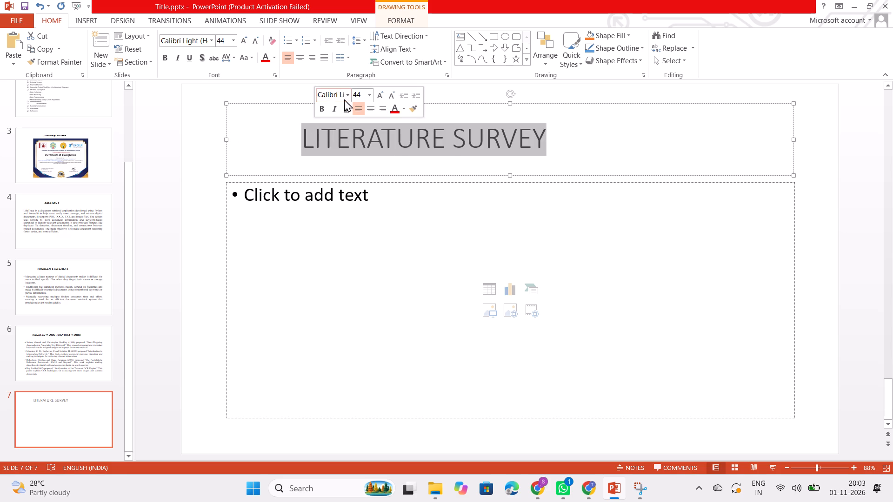
{"action": "left_click", "coordinate": [350, 93]}
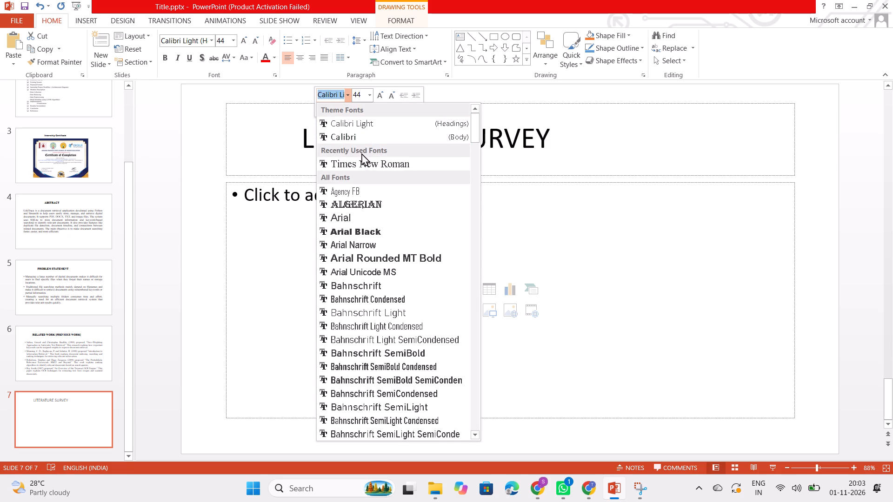
{"action": "left_click", "coordinate": [364, 158]}
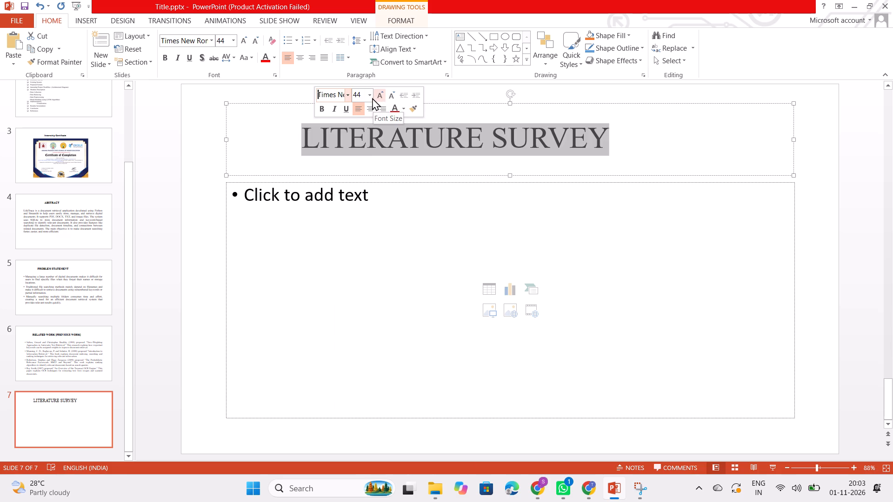
{"action": "left_click", "coordinate": [372, 98]}
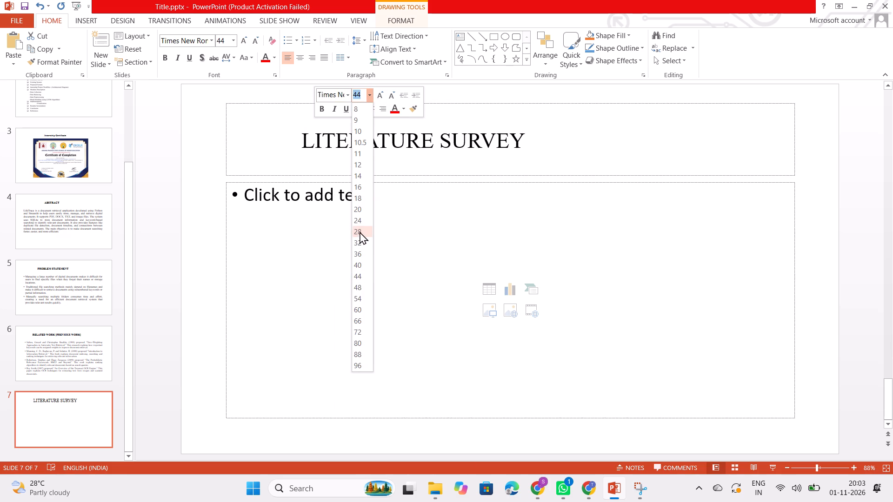
{"action": "left_click", "coordinate": [360, 231]}
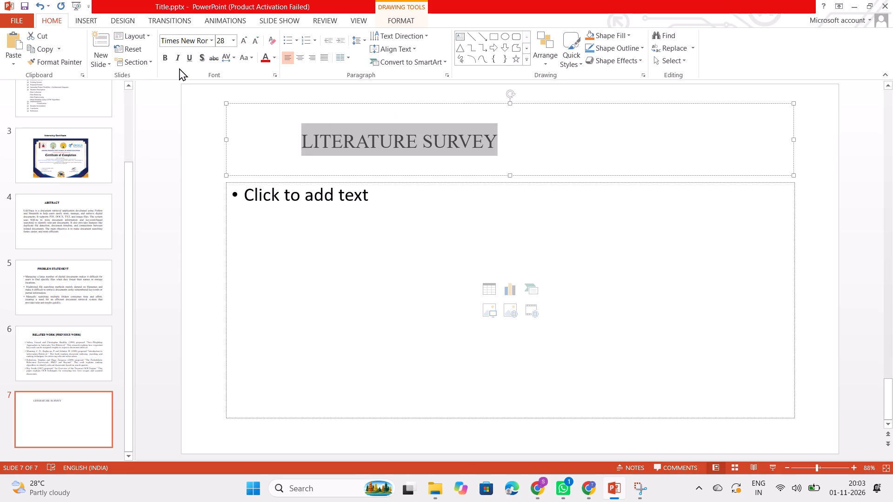
{"action": "left_click", "coordinate": [164, 59]}
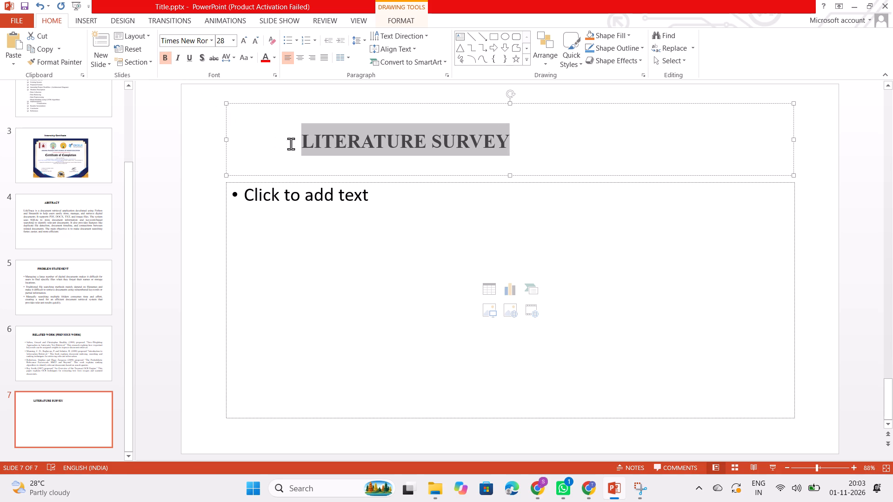
Shift the slide 7 title "LITERATURE SURVEY" closer to the slide's centre by inserting five more spaces before it.
{"action": "left_click", "coordinate": [291, 144]}
{"action": "key", "text": "space"}
{"action": "key", "text": "space"}
{"action": "key", "text": "space"}
{"action": "key", "text": "space"}
{"action": "key", "text": "space"}
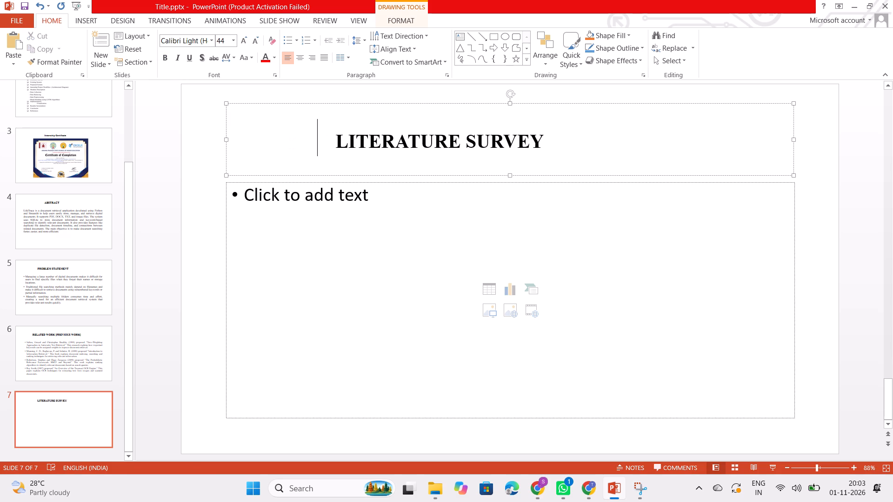
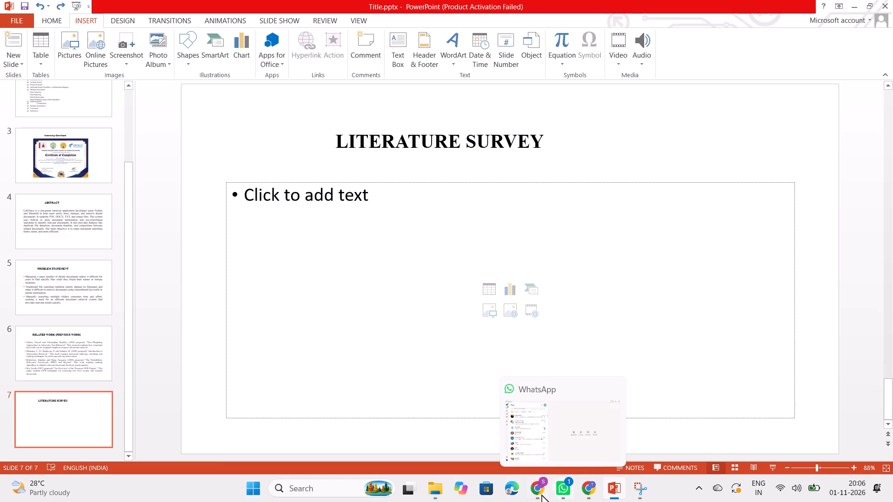
Insert a table with three columns and four rows in slide 7's content placeholder beneath the LITERATURE SURVEY title.
{"action": "left_click", "coordinate": [367, 330]}
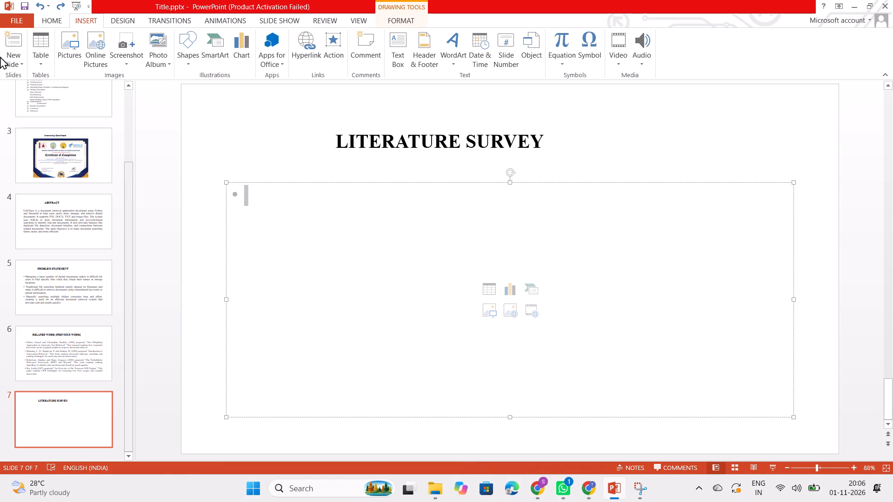
{"action": "left_click", "coordinate": [49, 39]}
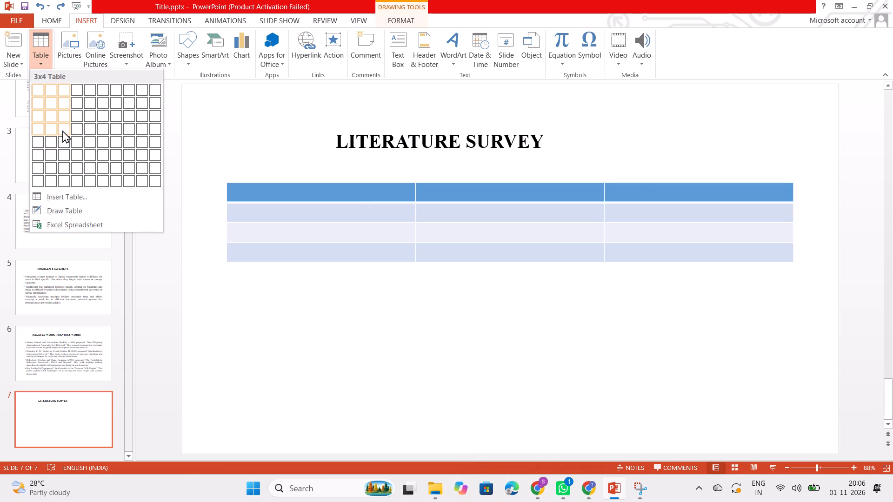
{"action": "left_click", "coordinate": [62, 130]}
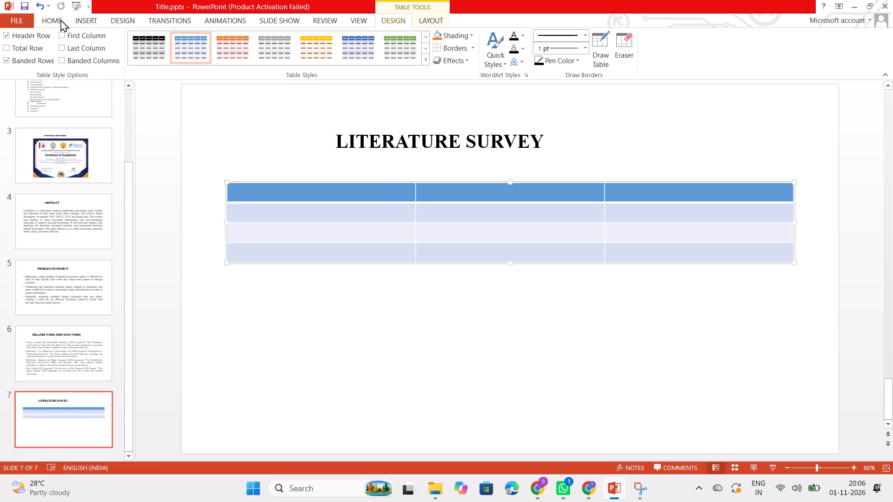
Undo the four-row table on slide 7 and insert a table with 3 columns and 5 rows instead.
{"action": "key", "text": "ctrl+z"}
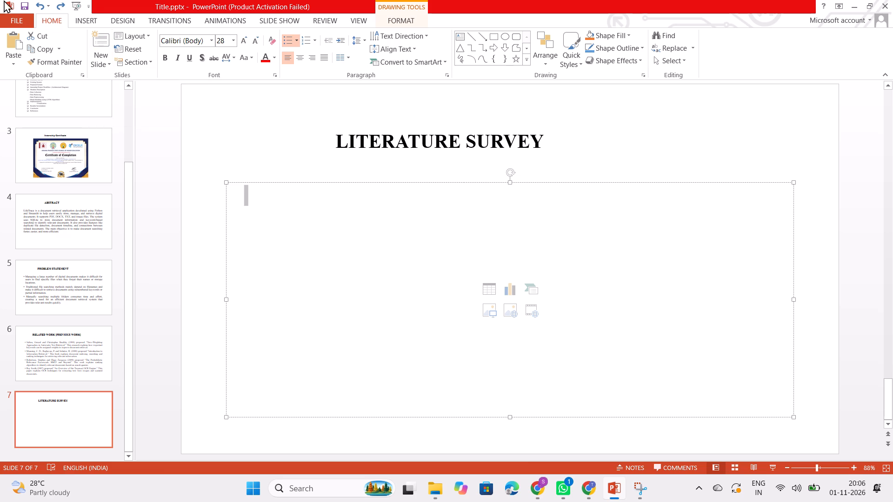
{"action": "left_click", "coordinate": [80, 20]}
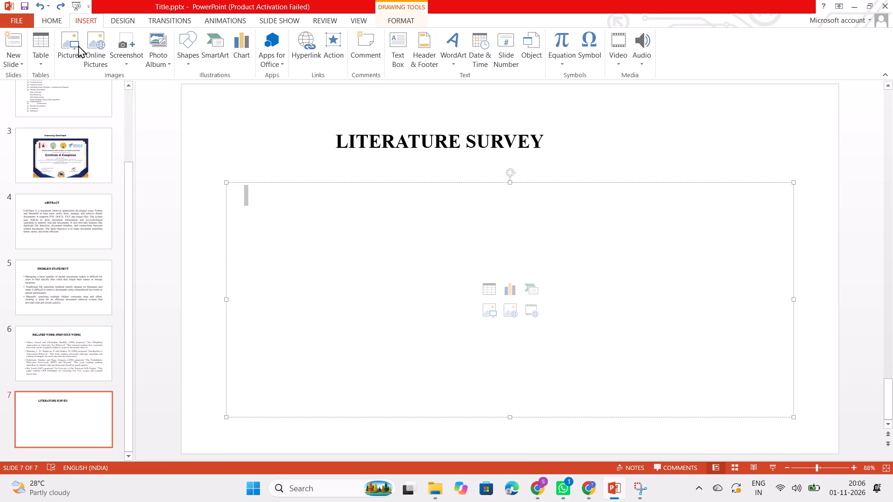
{"action": "left_click", "coordinate": [37, 38]}
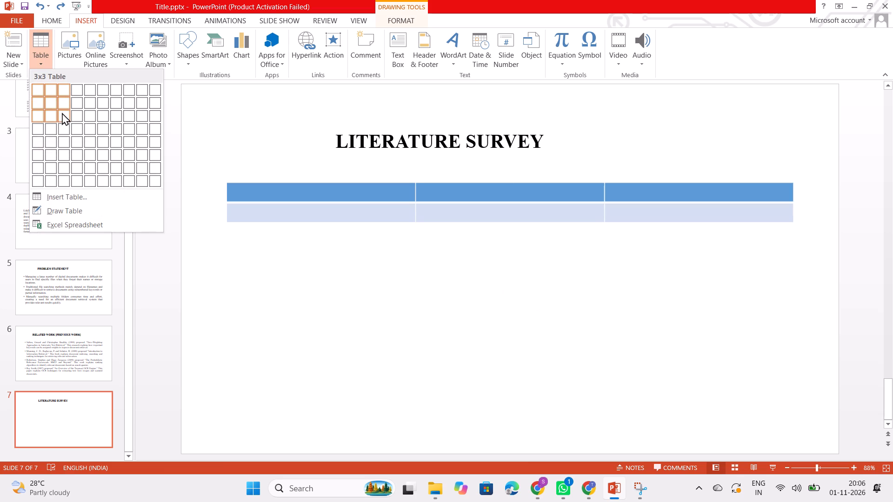
{"action": "left_click", "coordinate": [63, 137]}
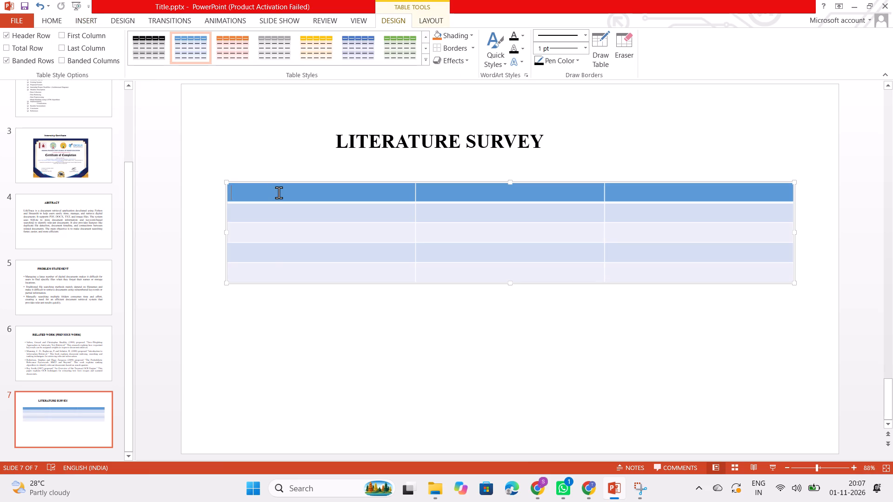
Apply the grey banded table style with a dark grey header row to the new table.
{"action": "left_click", "coordinate": [274, 38]}
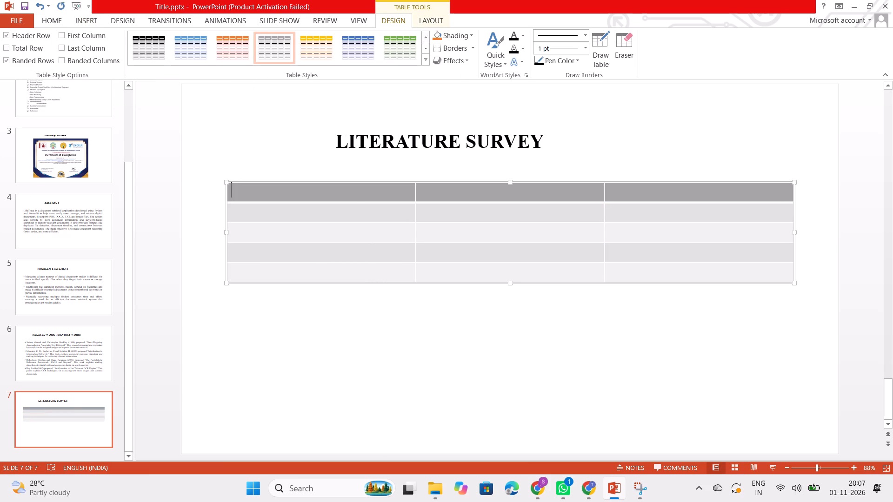
Stretch the table's bottom edge downward to make it about twice as tall, keeping its width.
{"action": "left_click_drag", "start_coordinate": [416, 281], "coordinate": [414, 310]}
{"action": "left_click", "coordinate": [414, 310]}
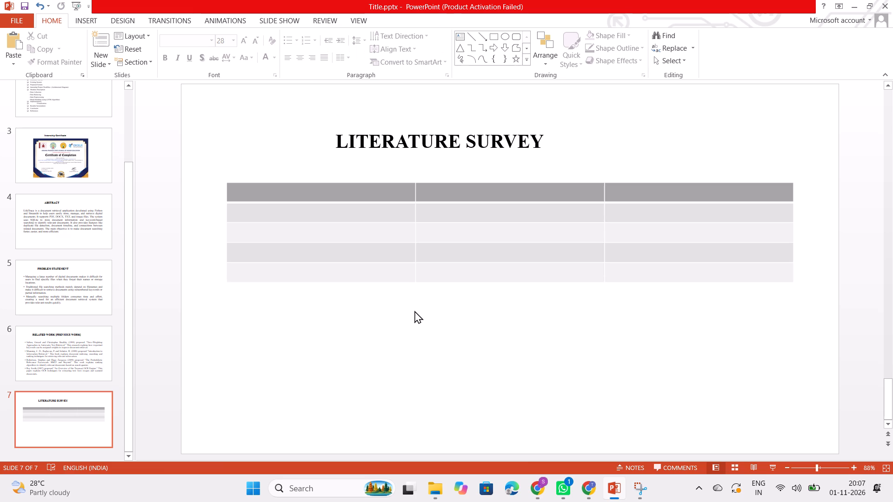
{"action": "left_click", "coordinate": [483, 231]}
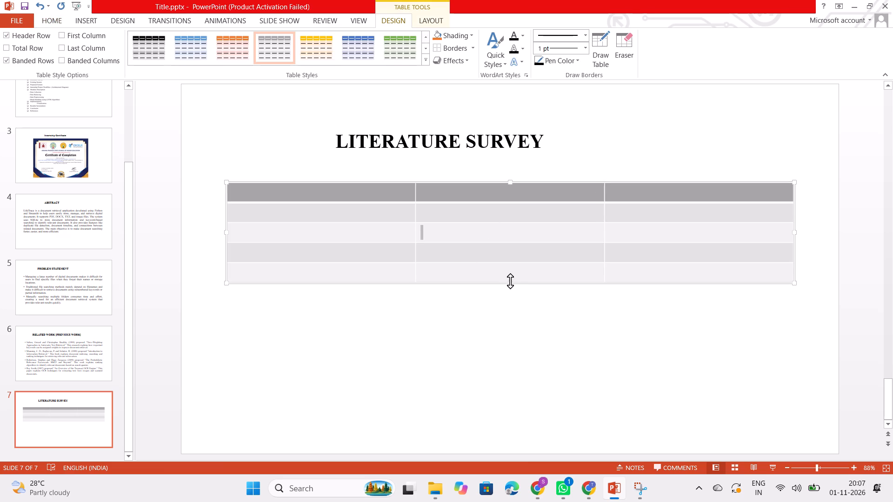
{"action": "left_click_drag", "start_coordinate": [509, 281], "coordinate": [506, 369]}
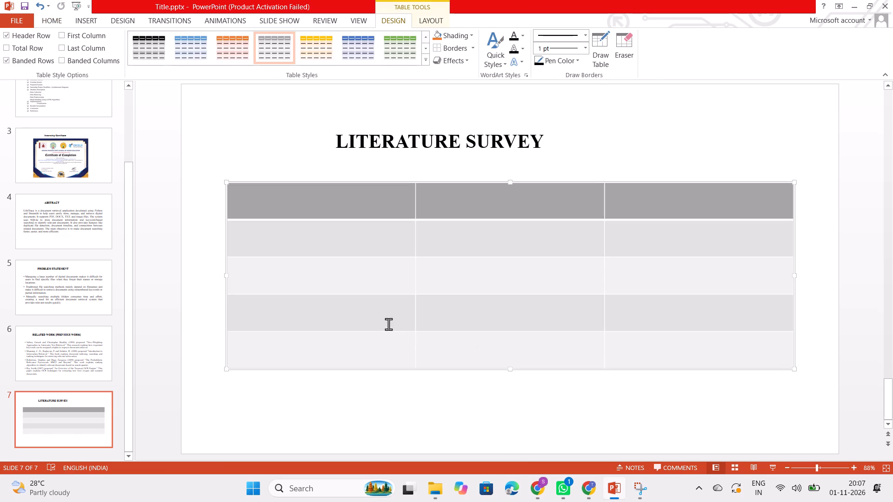
Copy the "Title & Author" heading from the ChatGPT literature survey table in Chrome for the first header cell of slide 7's table.
{"action": "left_click", "coordinate": [311, 187]}
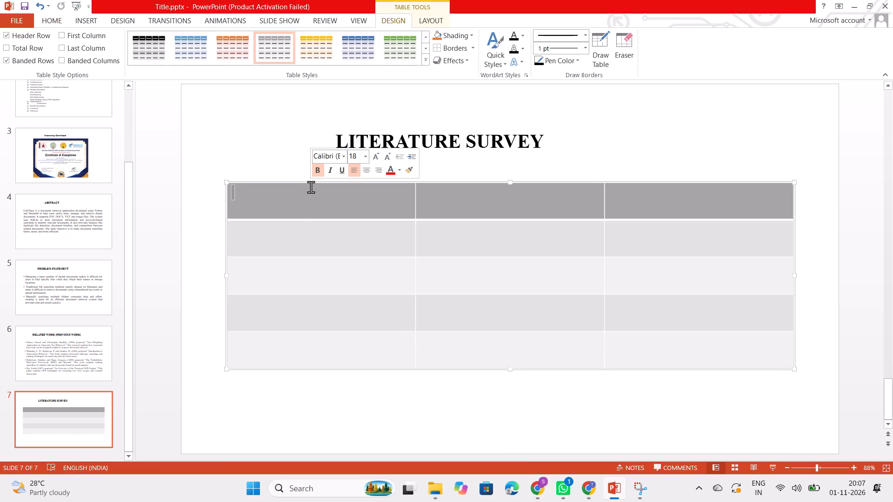
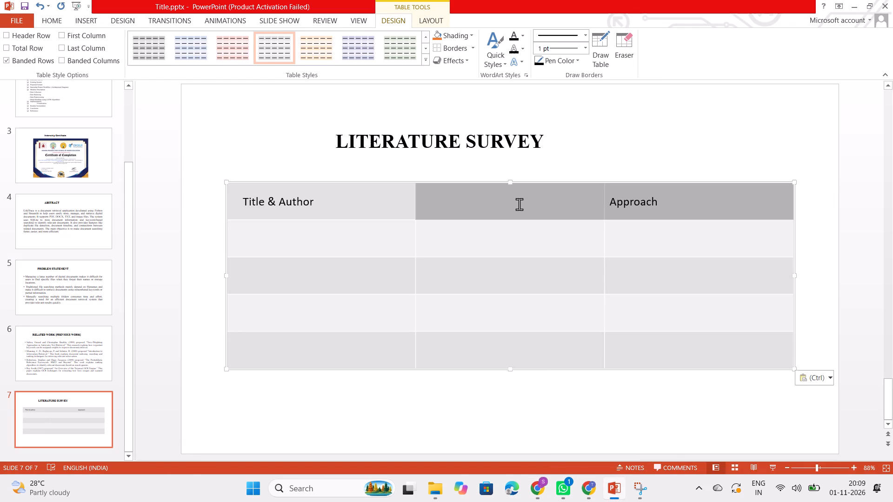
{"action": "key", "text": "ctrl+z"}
Paste the copied "Approach" heading again with the cursor in the second cell of the table's top row.
{"action": "left_click", "coordinate": [519, 204]}
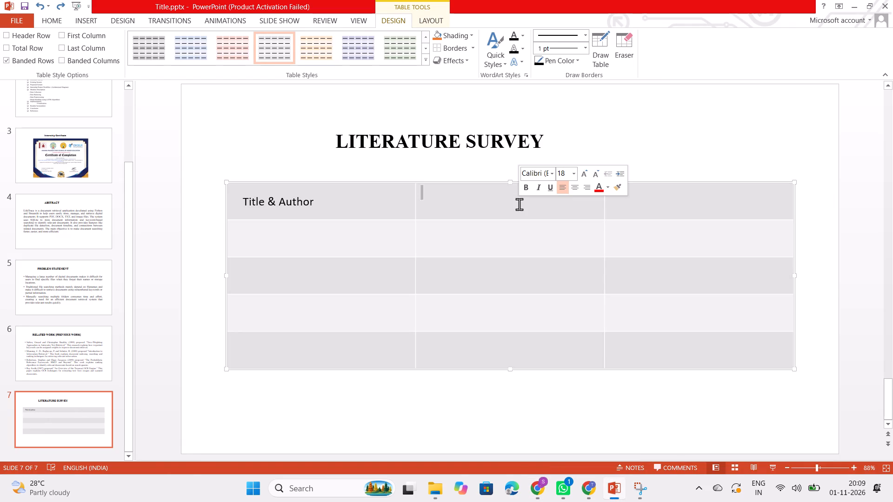
{"action": "left_click", "coordinate": [456, 194]}
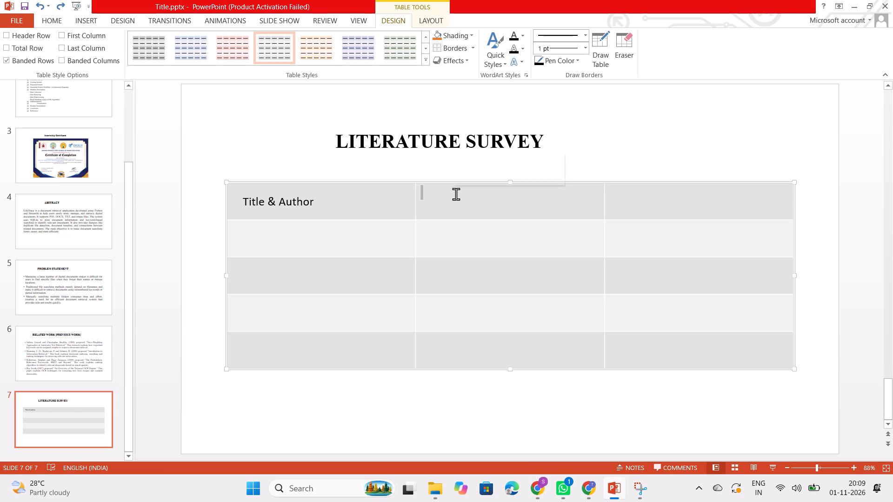
{"action": "key", "text": "Down"}
{"action": "key", "text": "Up"}
{"action": "key", "text": "ctrl+v"}
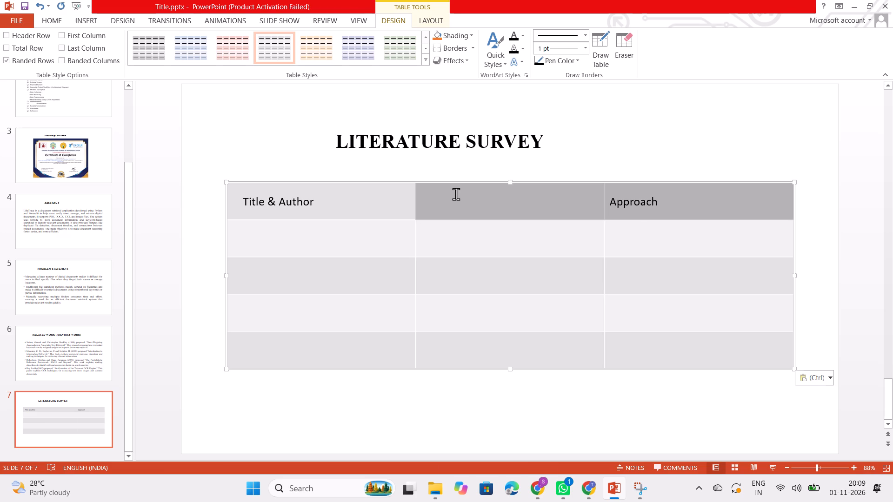
Move the "Approach" text from the third cell of the top row to the second cell, leaving the third empty.
{"action": "left_click", "coordinate": [609, 202]}
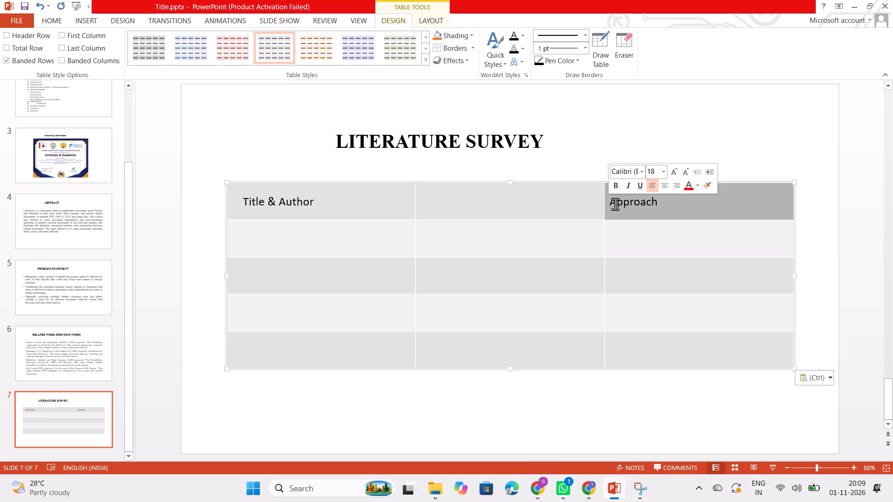
{"action": "left_click", "coordinate": [613, 201]}
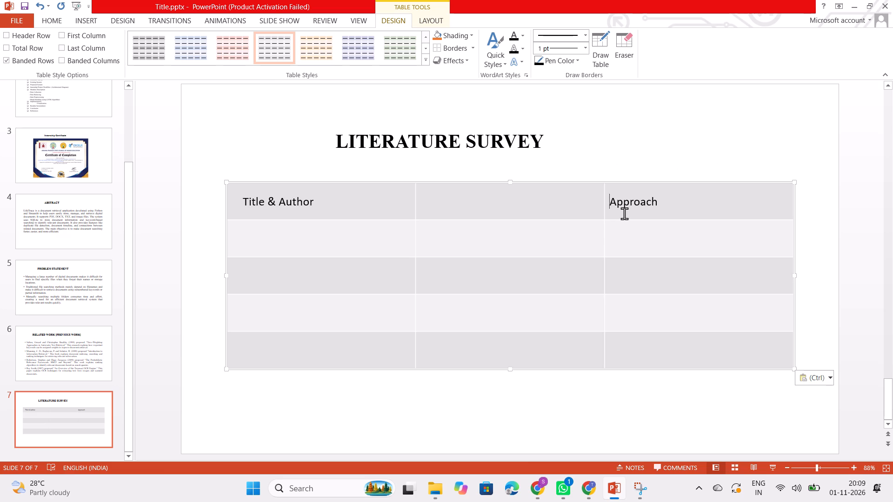
{"action": "key", "text": "BackSpace"}
{"action": "key", "text": "BackSpace"}
{"action": "key", "text": "BackSpace"}
{"action": "left_click_drag", "start_coordinate": [663, 206], "coordinate": [610, 196]}
{"action": "left_click", "coordinate": [610, 196]}
{"action": "left_click_drag", "start_coordinate": [610, 196], "coordinate": [622, 199]}
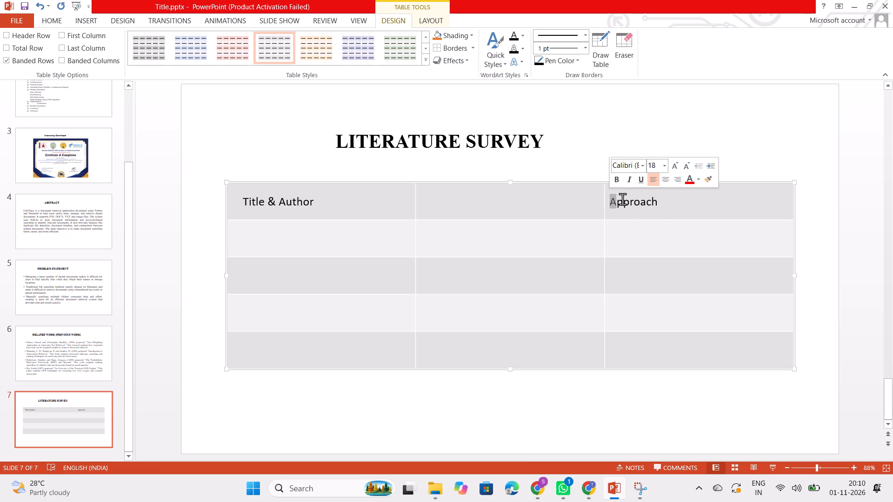
{"action": "left_click_drag", "start_coordinate": [622, 199], "coordinate": [660, 203]}
{"action": "left_click", "coordinate": [660, 203]}
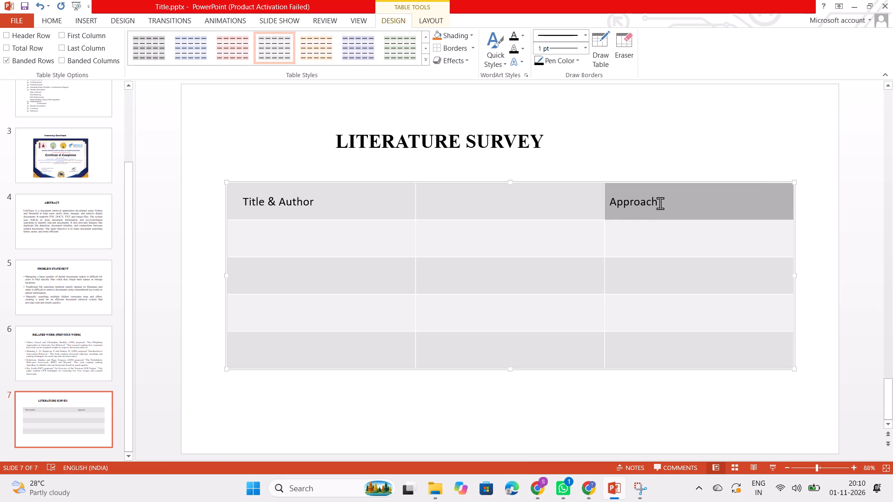
{"action": "left_click_drag", "start_coordinate": [660, 203], "coordinate": [610, 202]}
{"action": "left_click", "coordinate": [610, 202]}
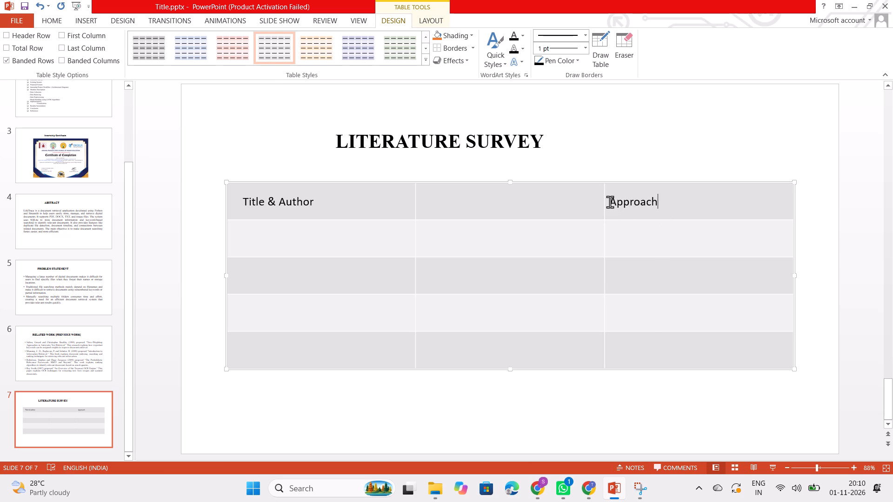
{"action": "left_click_drag", "start_coordinate": [610, 202], "coordinate": [662, 205]}
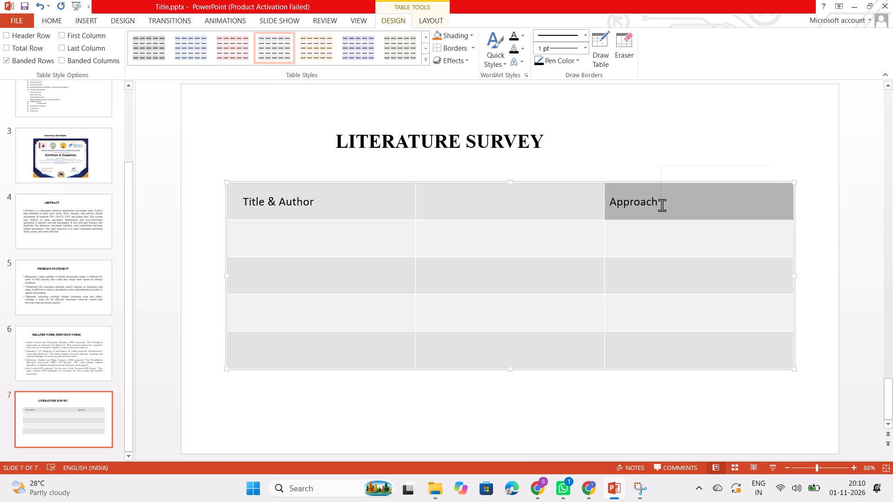
{"action": "key", "text": "ctrl+c"}
{"action": "key", "text": "BackSpace"}
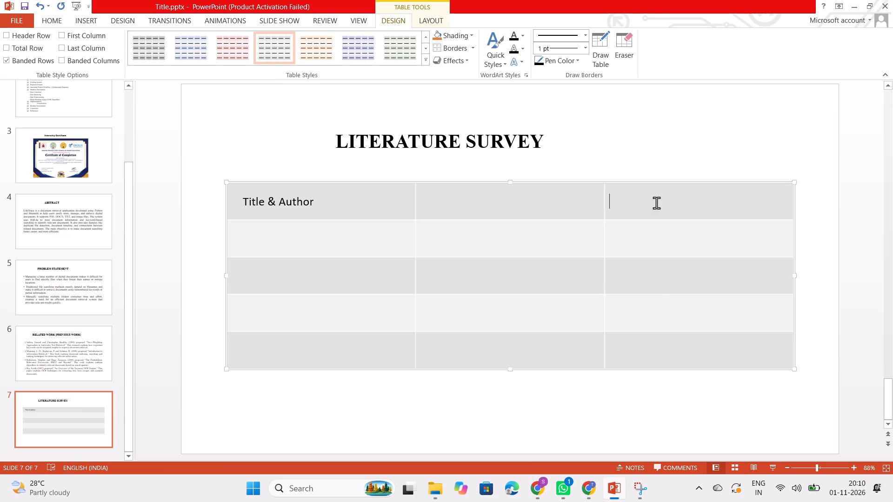
{"action": "left_click", "coordinate": [450, 205]}
{"action": "key", "text": "ctrl+v"}
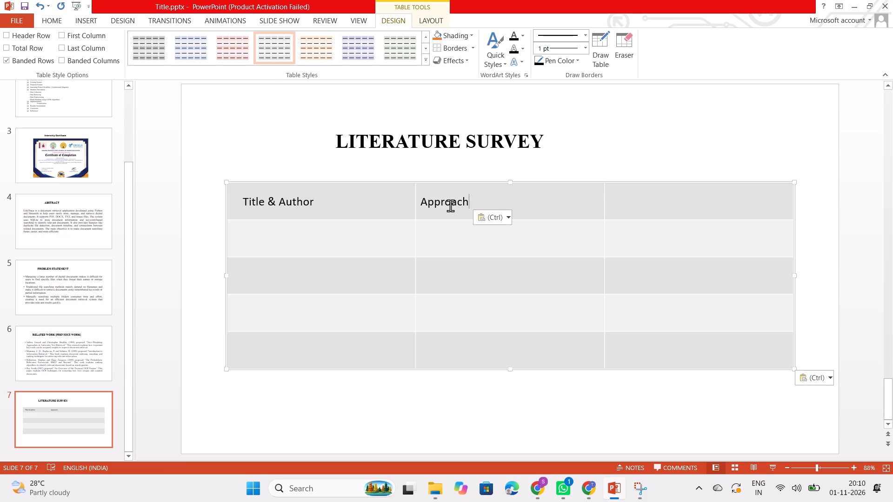
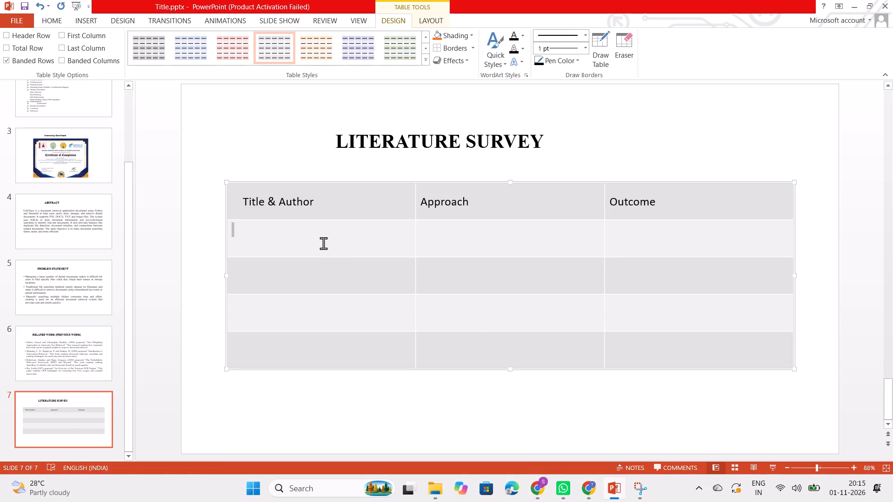
{"action": "key", "text": "ctrl+v"}
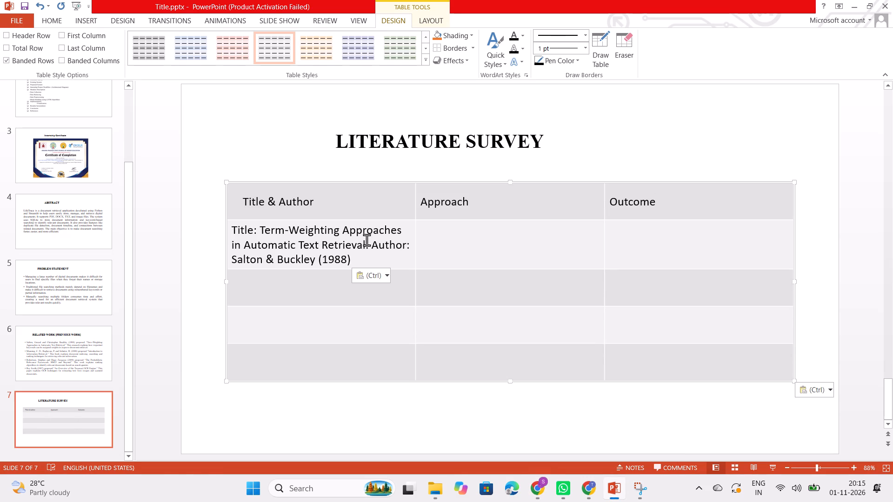
{"action": "left_click", "coordinate": [372, 243]}
{"action": "key", "text": "Return"}
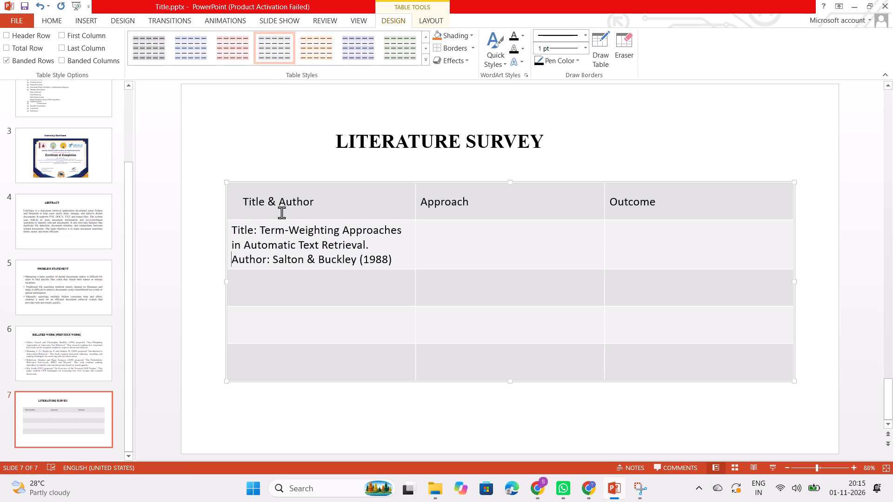
Make the header row's "Title & Author", "Approach" and "Outcome" headings bold.
{"action": "left_click_drag", "start_coordinate": [319, 201], "coordinate": [240, 200]}
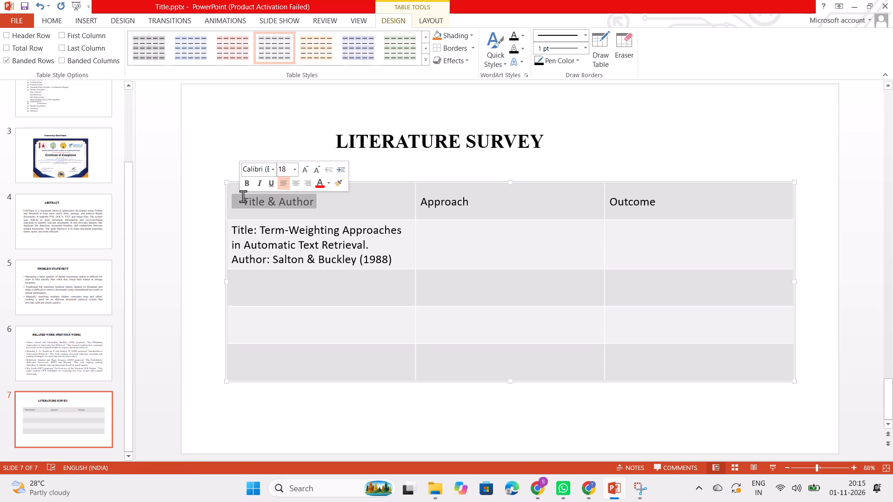
{"action": "left_click", "coordinate": [246, 188]}
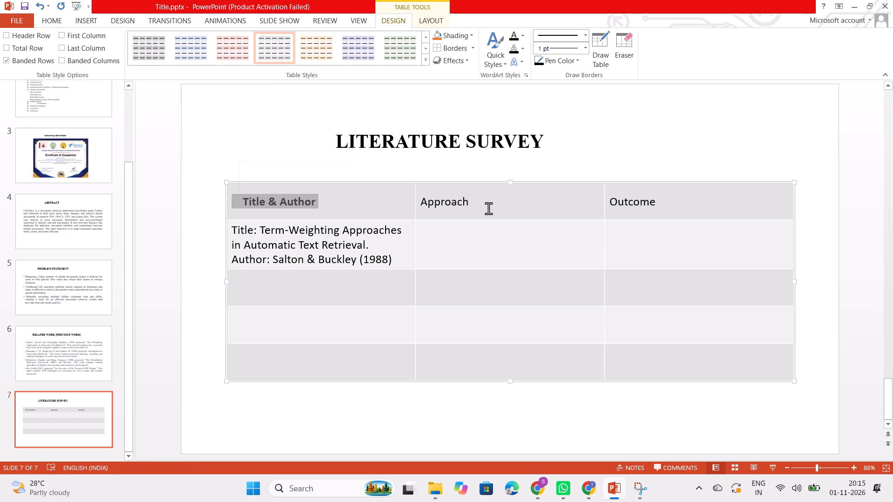
{"action": "left_click_drag", "start_coordinate": [488, 208], "coordinate": [425, 195]}
{"action": "left_click", "coordinate": [431, 183]}
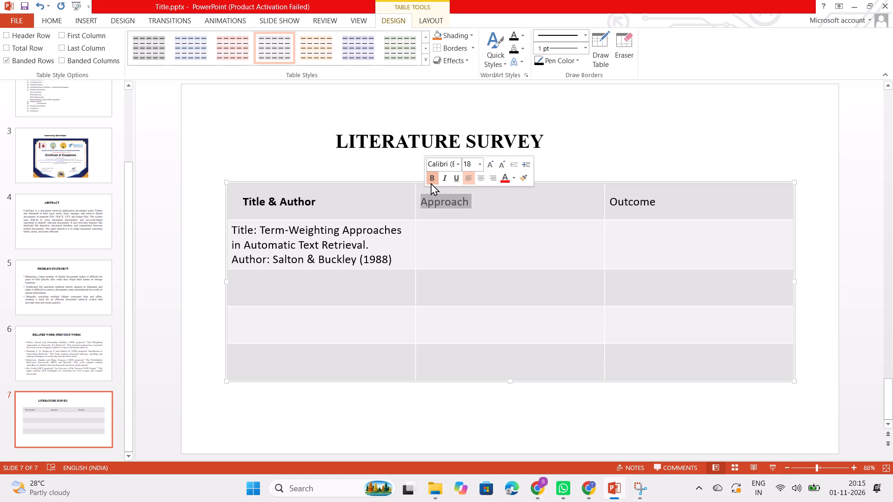
{"action": "left_click_drag", "start_coordinate": [662, 204], "coordinate": [611, 197]}
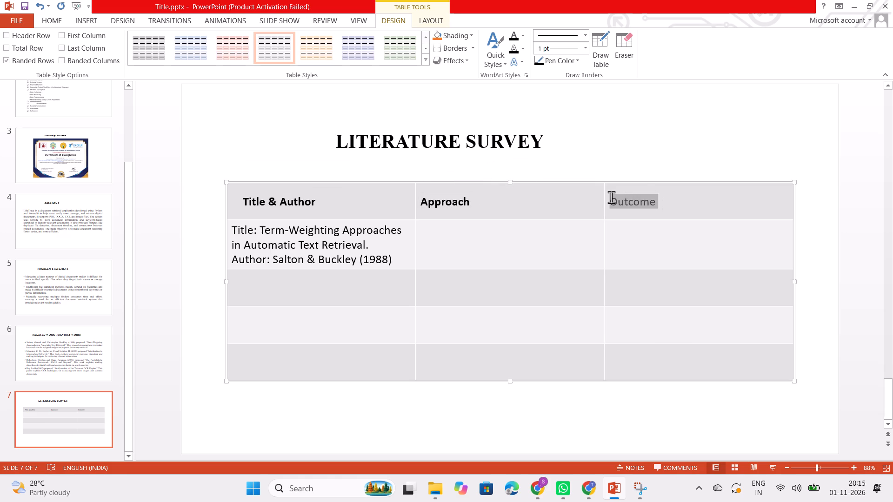
{"action": "left_click", "coordinate": [618, 184]}
Make the "Title:" and "Author:" labels bold in the Term-Weighting Approaches cell of the second row.
{"action": "left_click_drag", "start_coordinate": [256, 229], "coordinate": [227, 227]}
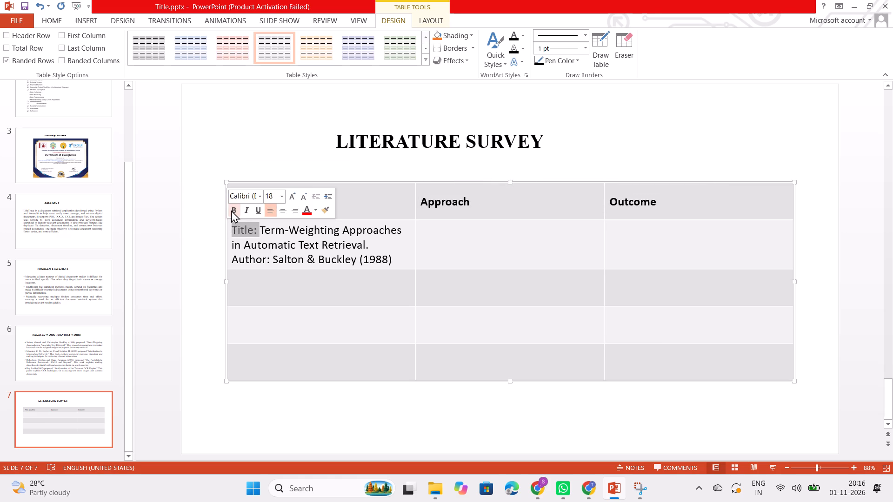
{"action": "left_click", "coordinate": [231, 210]}
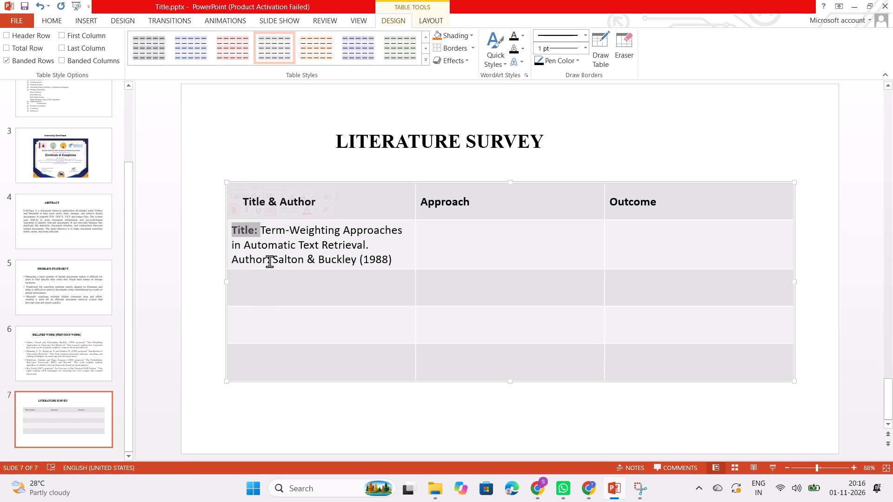
{"action": "left_click_drag", "start_coordinate": [271, 259], "coordinate": [229, 256]}
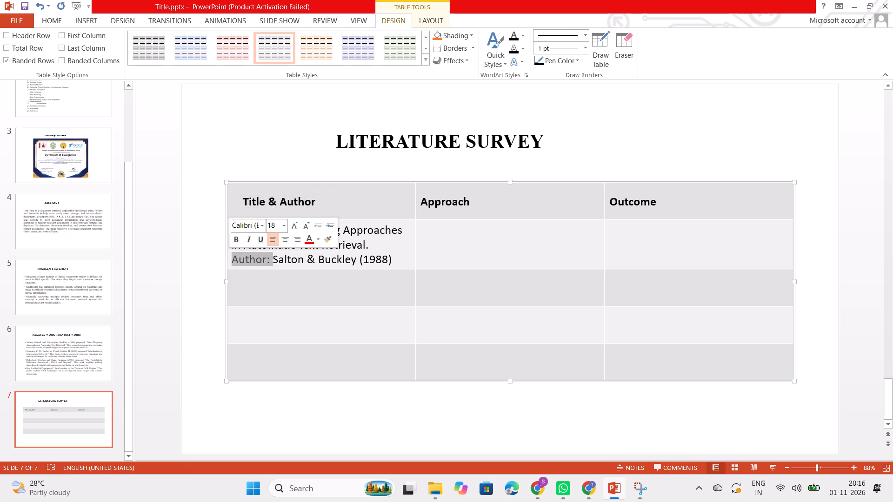
{"action": "left_click", "coordinate": [239, 244]}
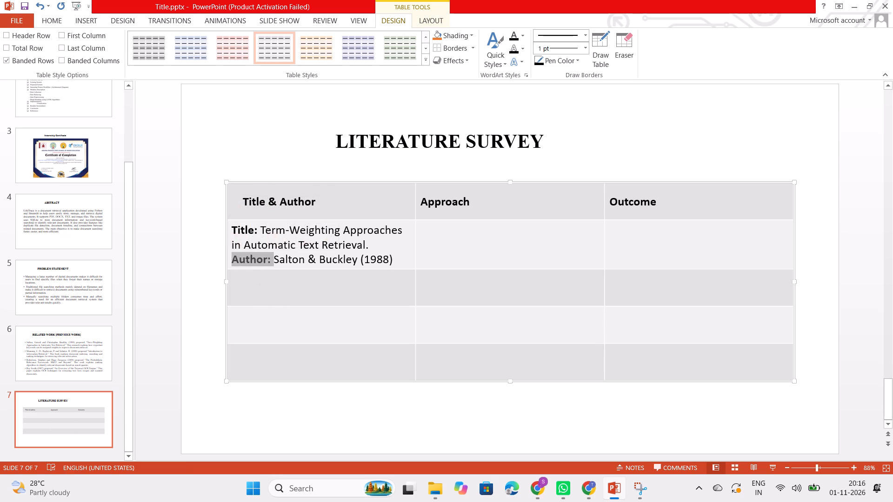
{"action": "left_click", "coordinate": [260, 303]}
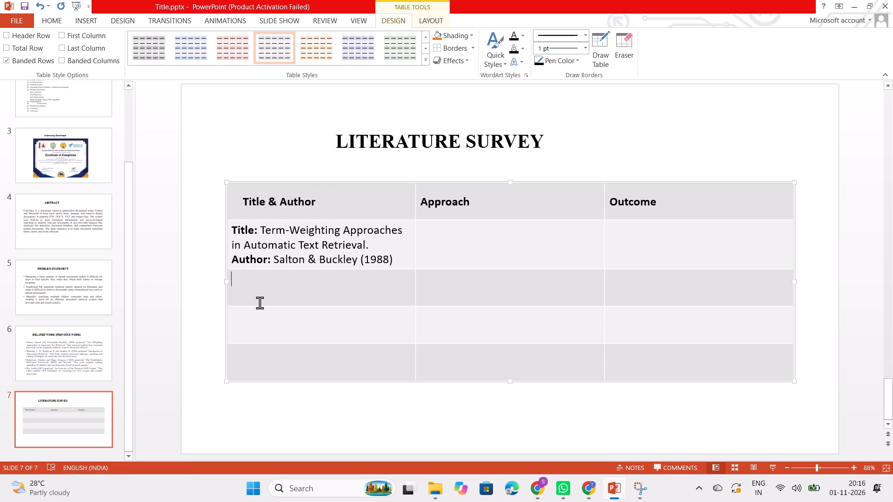
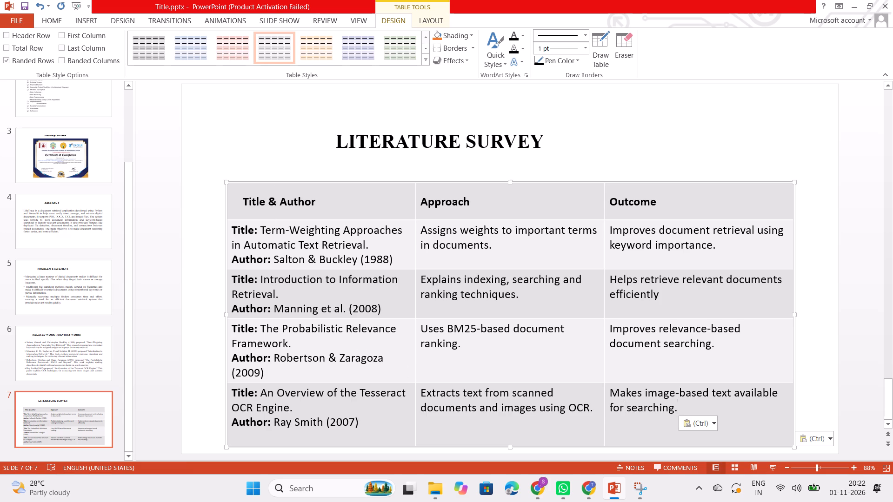
Change the font of all text in the Literature Survey table to Times New Roman.
{"action": "left_click", "coordinate": [353, 139]}
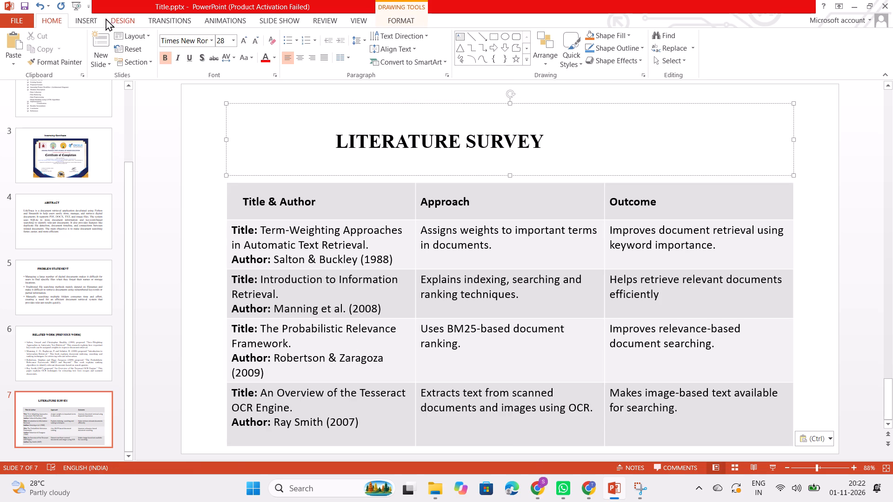
{"action": "left_click_drag", "start_coordinate": [236, 200], "coordinate": [740, 410]}
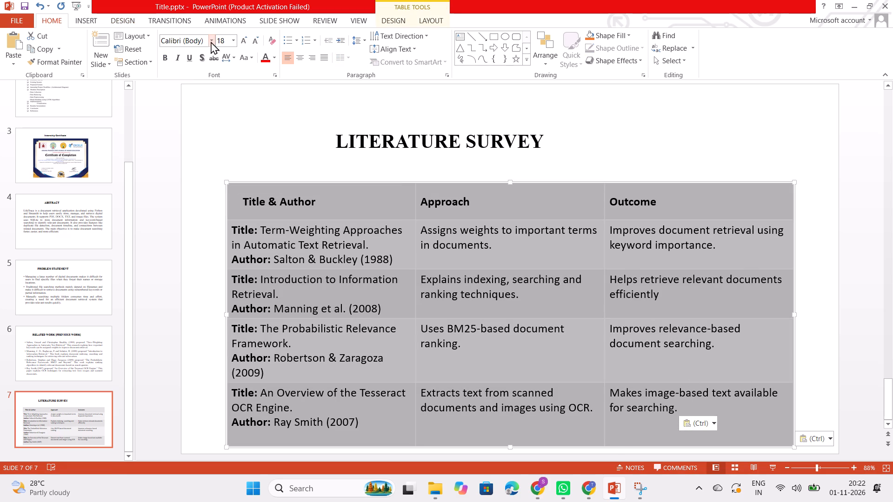
{"action": "left_click", "coordinate": [209, 38]}
{"action": "left_click", "coordinate": [204, 106]}
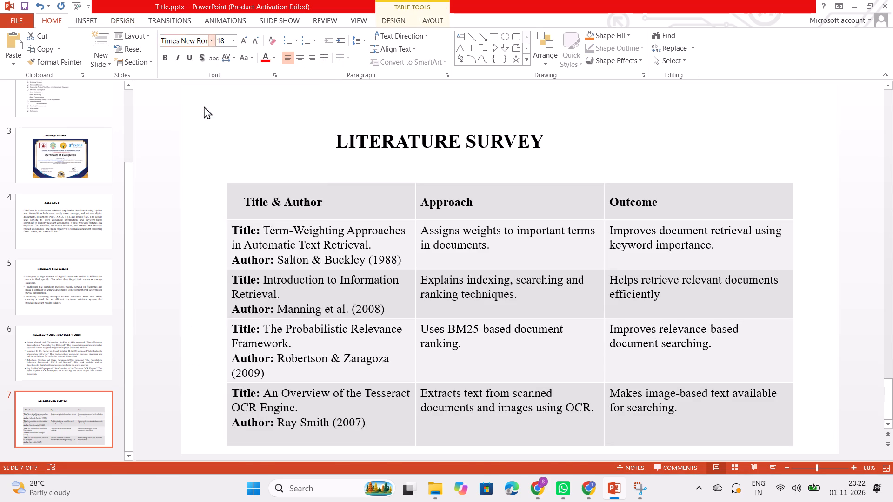
{"action": "left_click", "coordinate": [322, 254]}
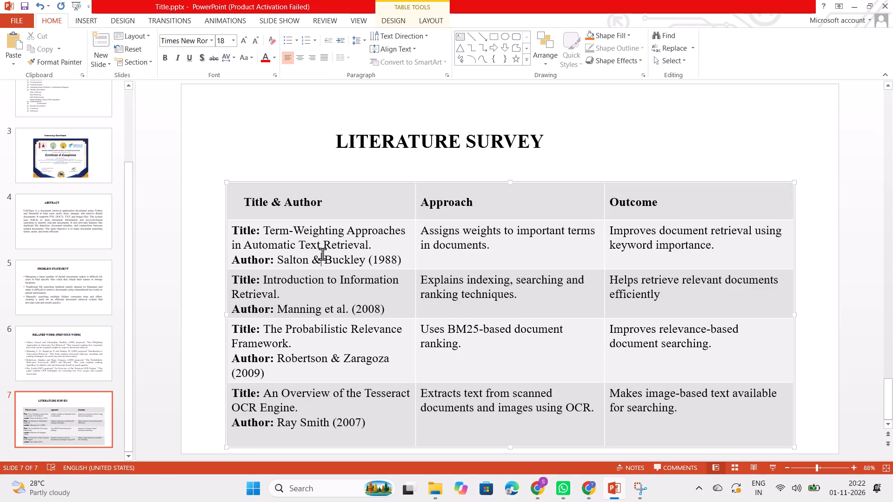
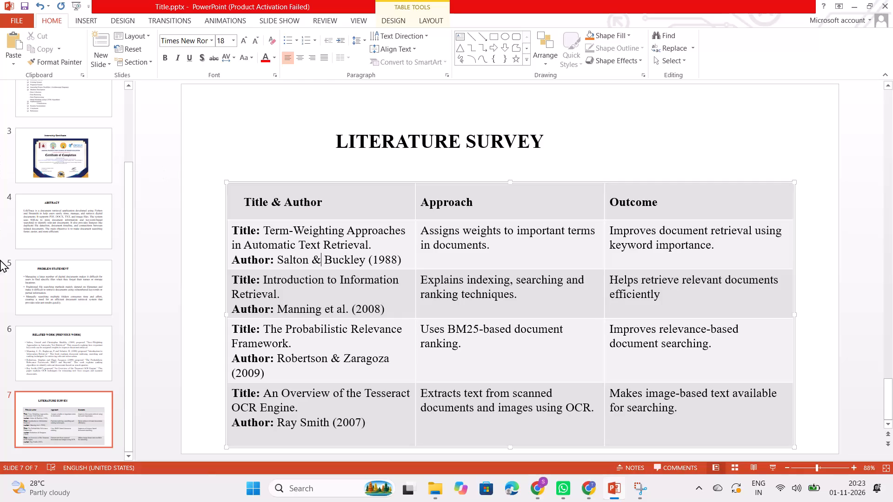
Add a new title-and-content slide after the Literature Survey slide.
{"action": "scroll", "coordinate": [56, 331], "scroll_direction": "down", "scroll_amount": 2}
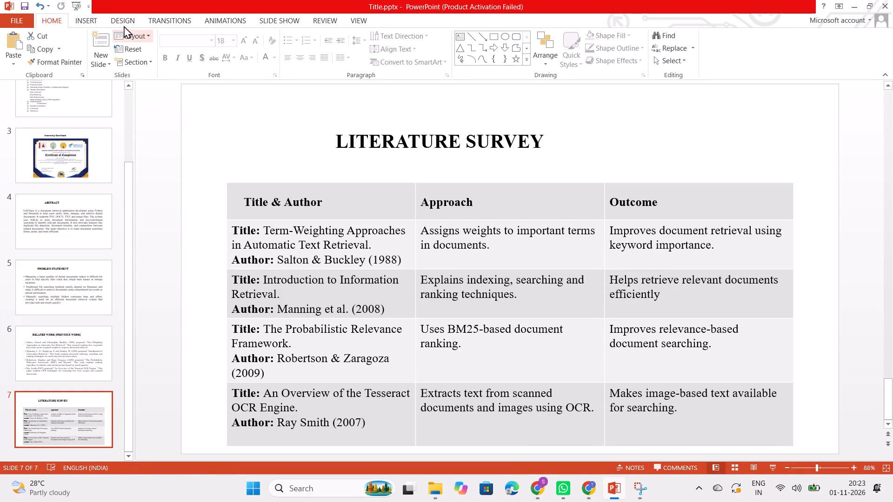
{"action": "left_click", "coordinate": [88, 19]}
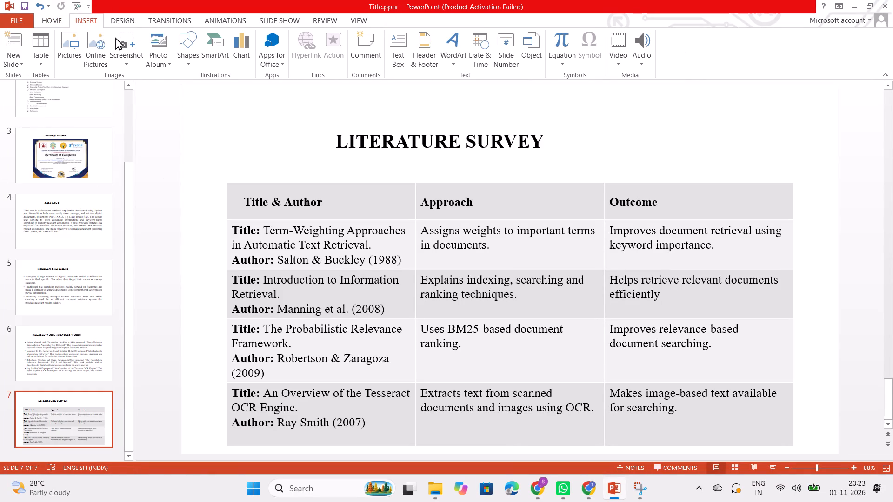
{"action": "left_click", "coordinate": [61, 20]}
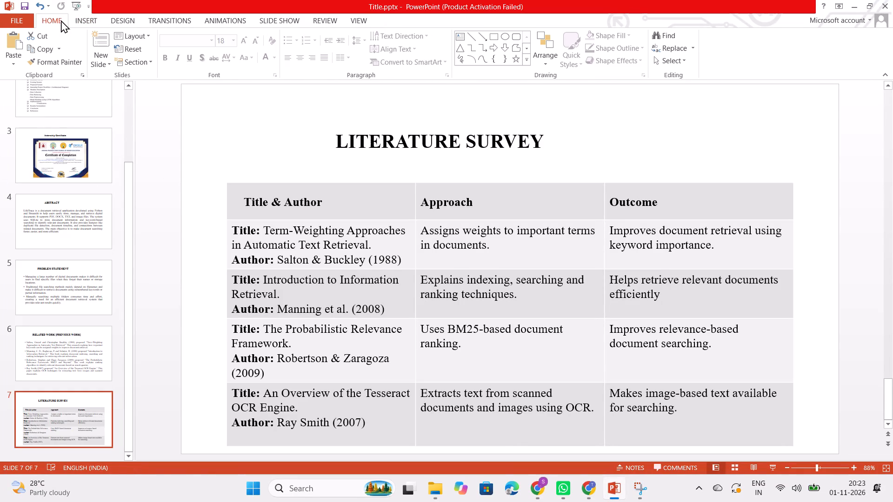
{"action": "left_click", "coordinate": [101, 37]}
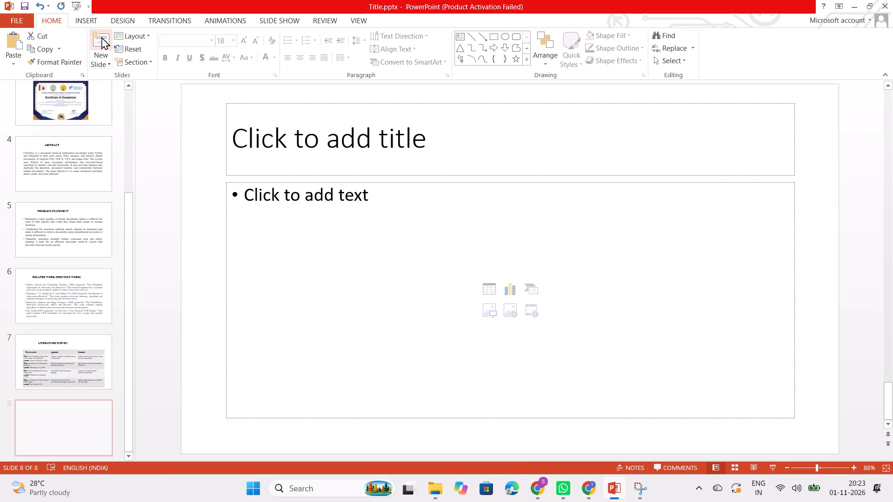
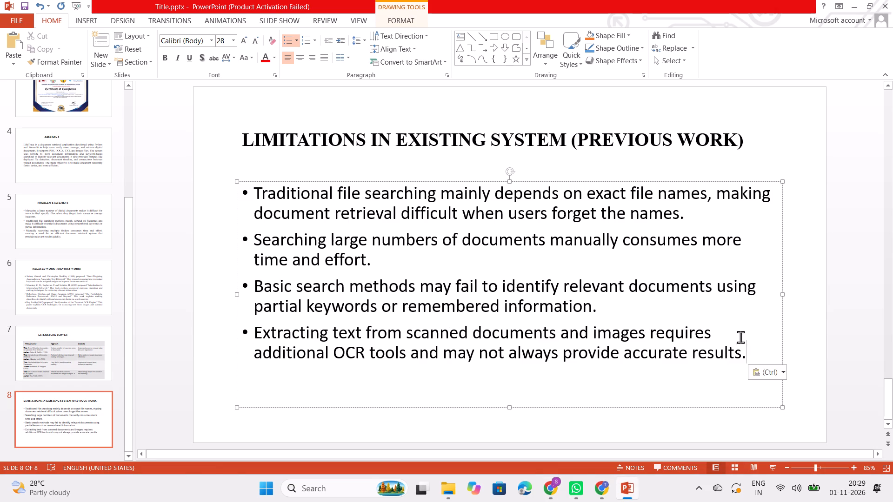
Justify all four limitation bullets in slide 8's body.
{"action": "left_click_drag", "start_coordinate": [751, 355], "coordinate": [372, 136]}
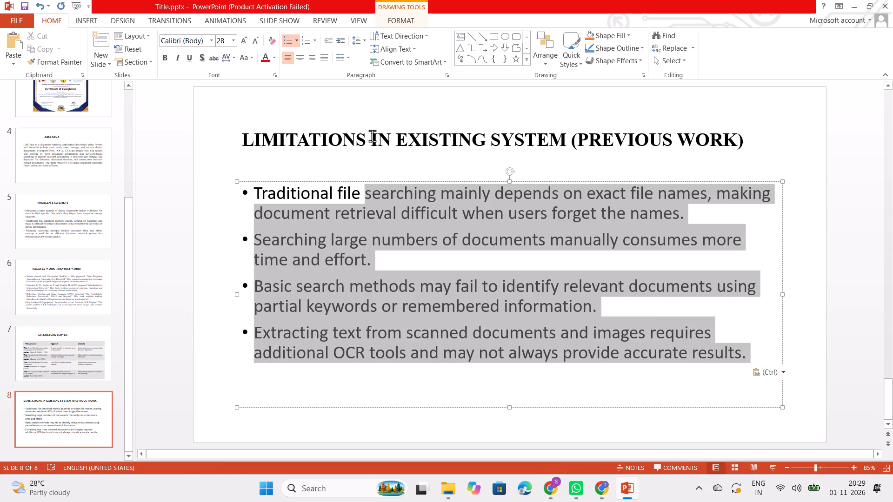
{"action": "left_click_drag", "start_coordinate": [372, 136], "coordinate": [288, 192]}
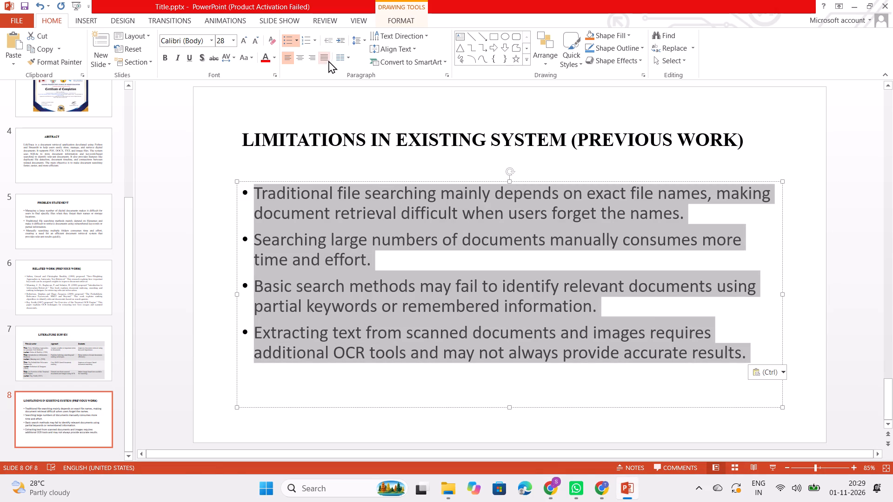
{"action": "left_click", "coordinate": [324, 54]}
{"action": "left_click", "coordinate": [412, 271]}
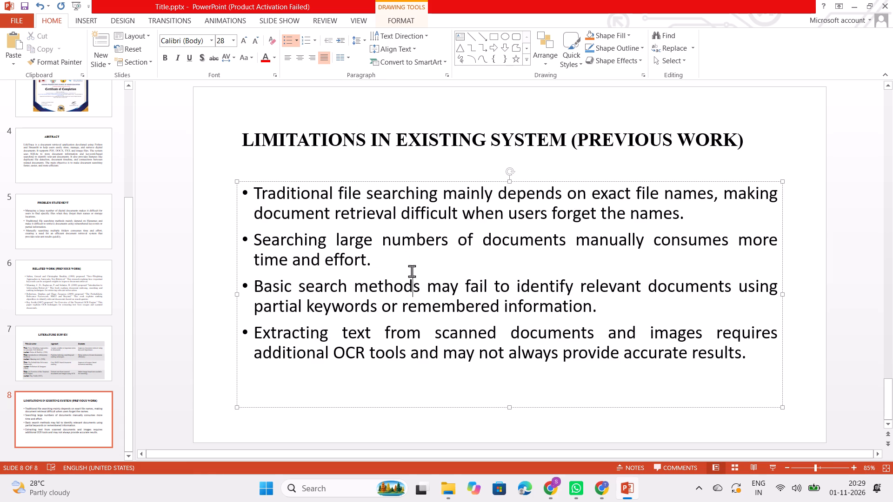
Add a new title-and-content slide after slide 8.
{"action": "scroll", "coordinate": [412, 271], "scroll_direction": "down", "scroll_amount": 2}
{"action": "scroll", "coordinate": [122, 319], "scroll_direction": "down", "scroll_amount": 1}
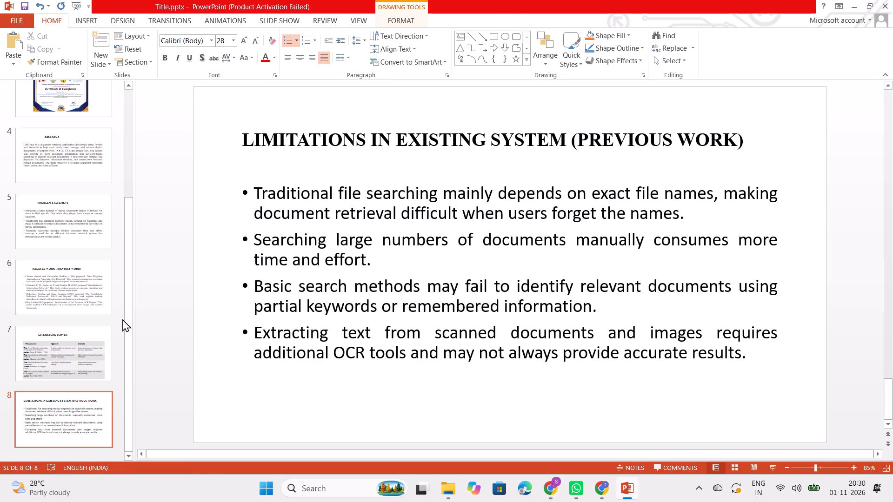
{"action": "scroll", "coordinate": [122, 319], "scroll_direction": "down", "scroll_amount": 1}
{"action": "scroll", "coordinate": [93, 33], "scroll_direction": "down", "scroll_amount": 1}
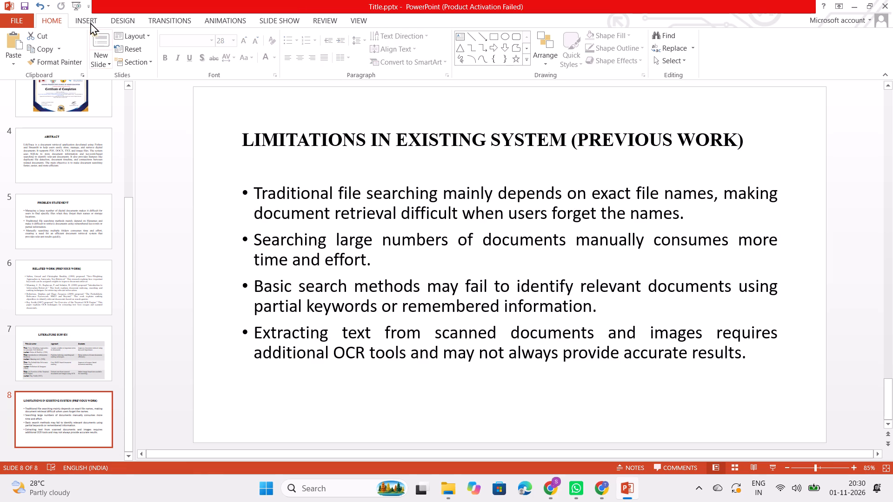
{"action": "left_click", "coordinate": [96, 35]}
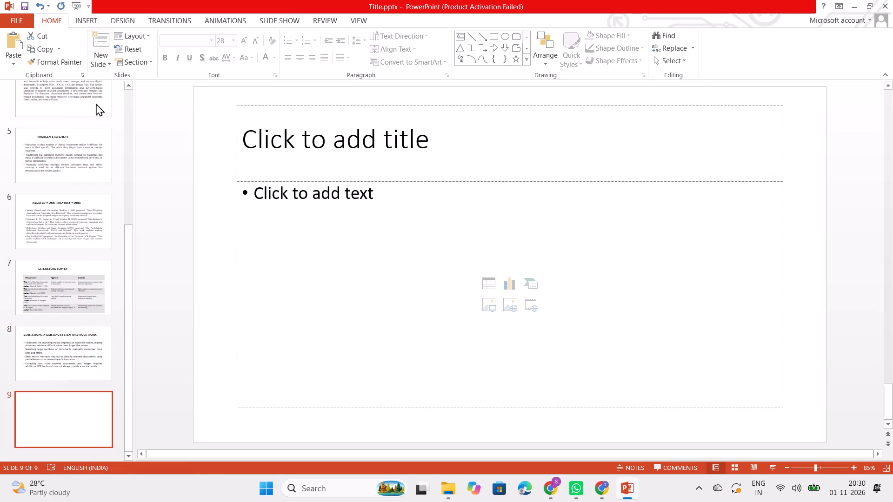
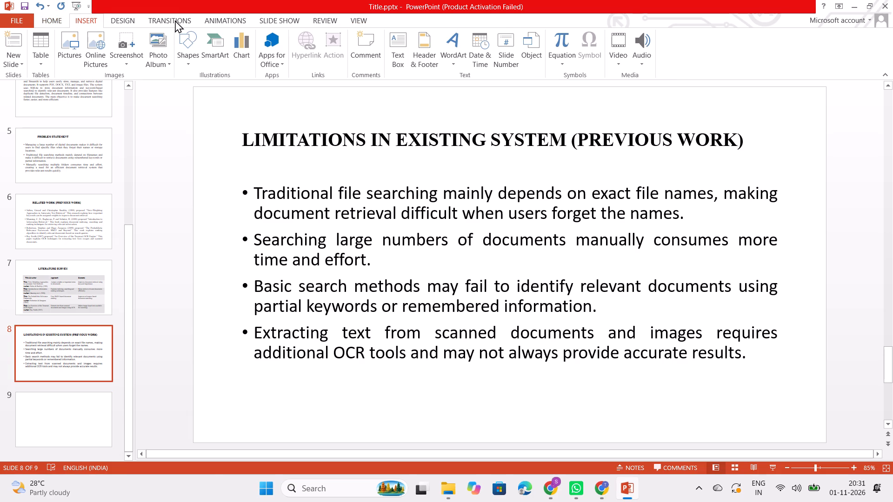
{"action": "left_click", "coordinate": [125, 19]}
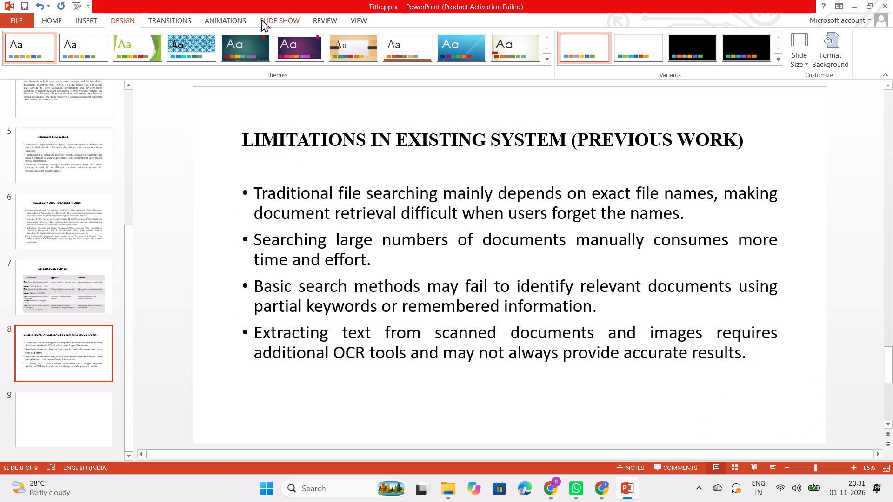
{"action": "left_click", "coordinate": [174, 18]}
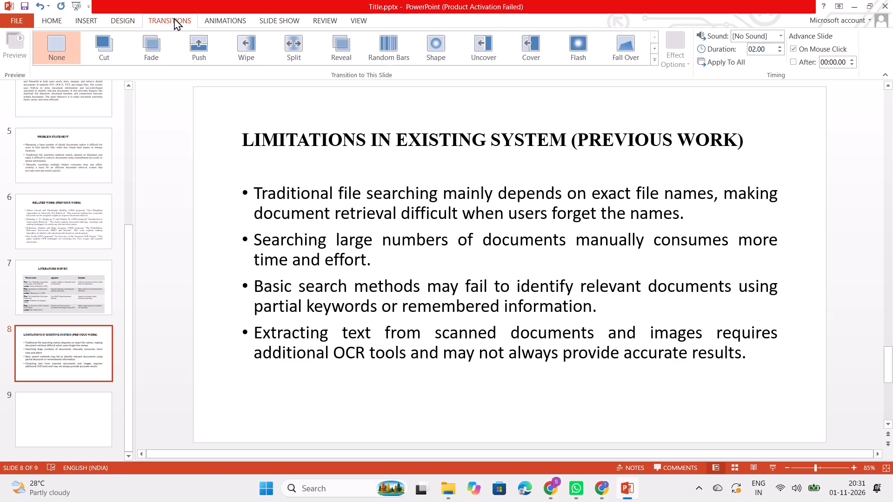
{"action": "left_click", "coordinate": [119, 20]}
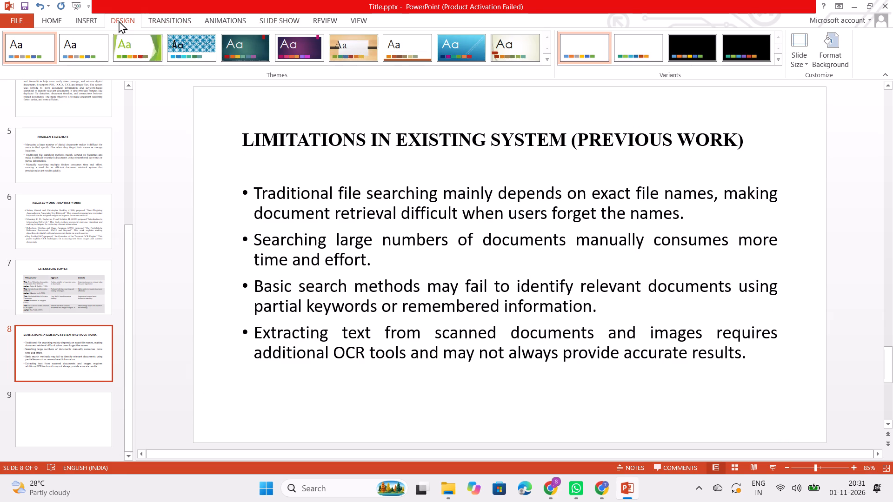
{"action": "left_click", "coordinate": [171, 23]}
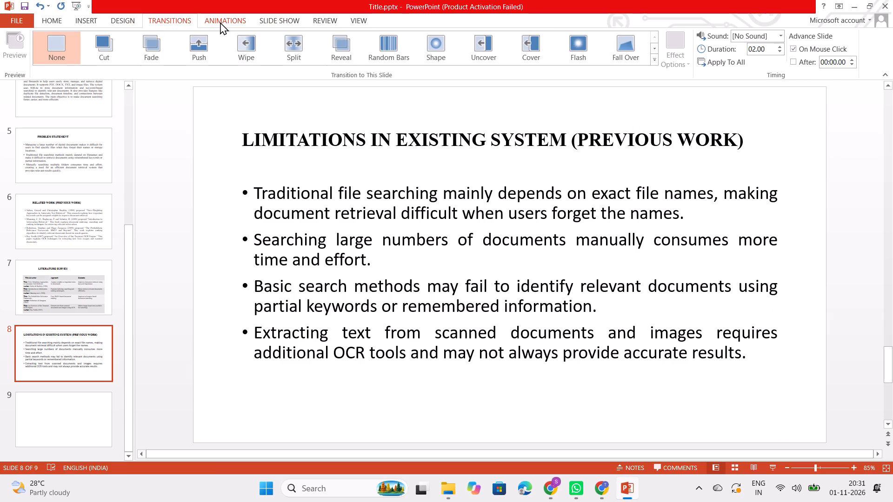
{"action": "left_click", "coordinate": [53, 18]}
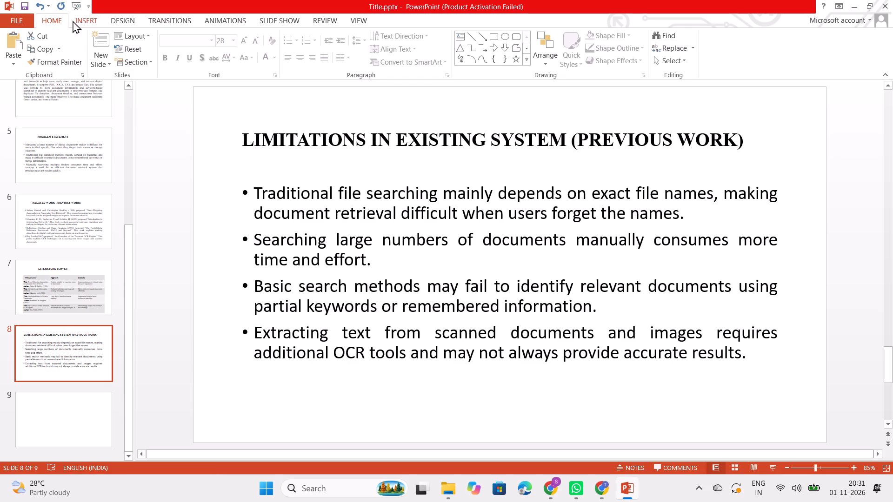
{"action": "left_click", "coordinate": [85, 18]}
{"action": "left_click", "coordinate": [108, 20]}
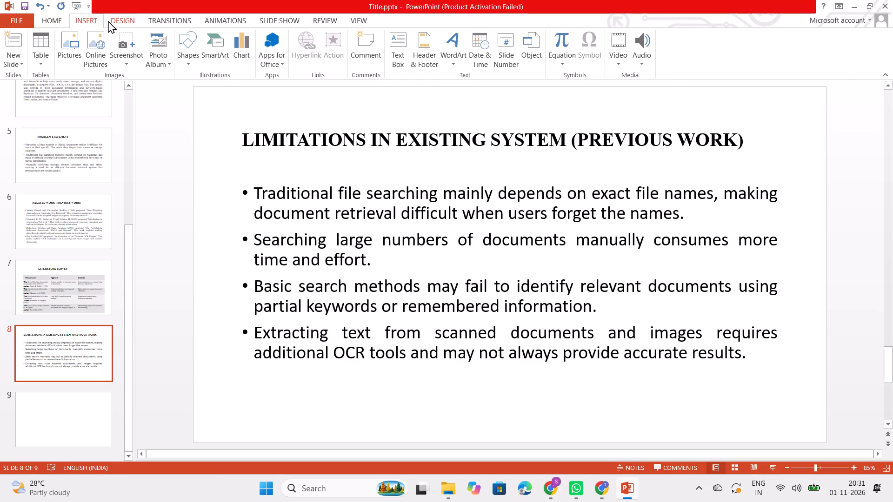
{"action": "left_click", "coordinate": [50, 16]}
Open the new, empty title-and-content slide 9 for editing.
{"action": "scroll", "coordinate": [30, 157], "scroll_direction": "down", "scroll_amount": 1}
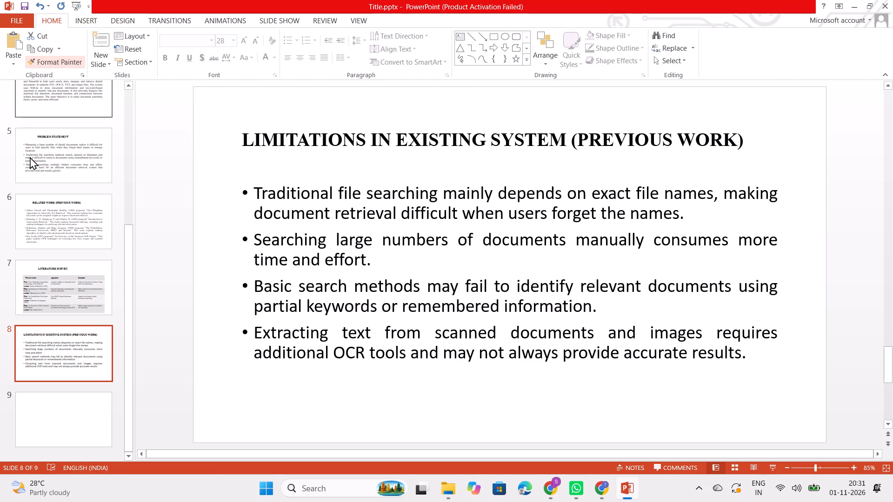
{"action": "scroll", "coordinate": [30, 157], "scroll_direction": "down", "scroll_amount": 1}
{"action": "left_click", "coordinate": [40, 416]}
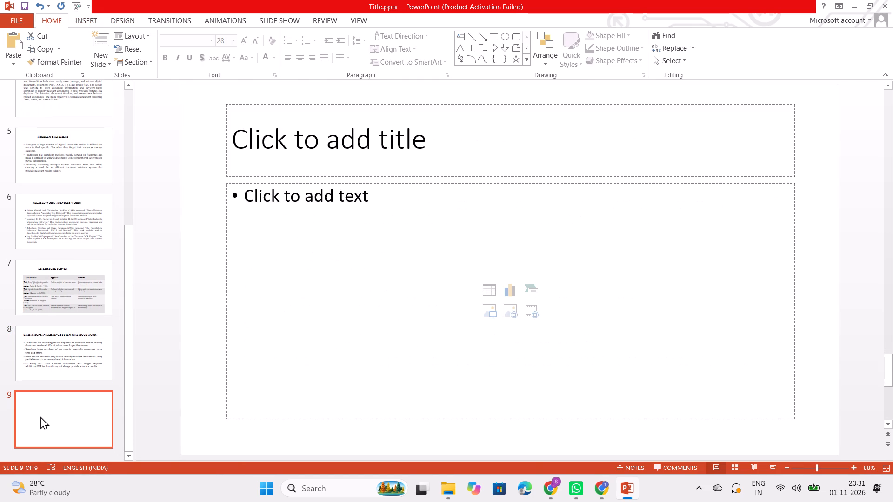
{"action": "scroll", "coordinate": [40, 416], "scroll_direction": "down", "scroll_amount": 1}
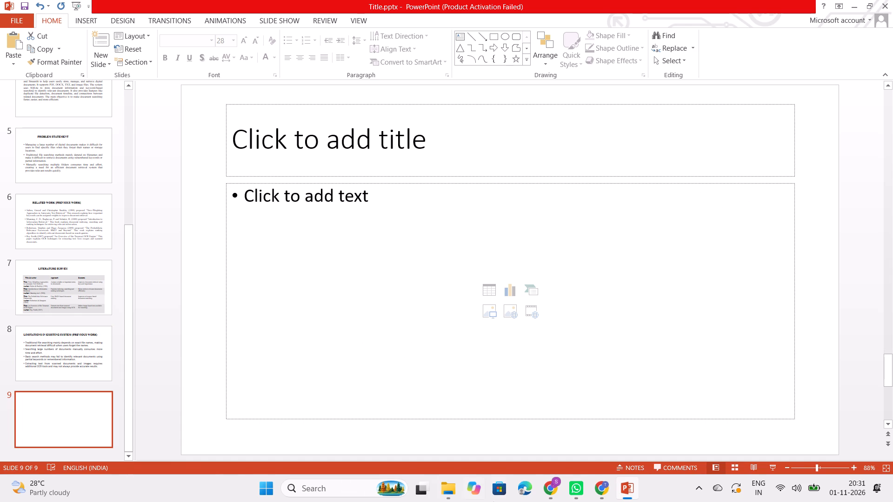